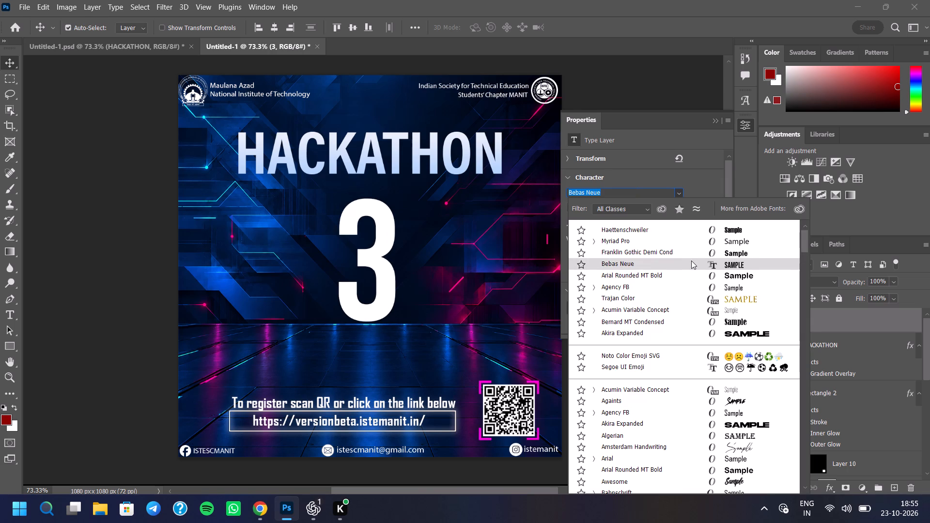
pyautogui.click(691, 261)
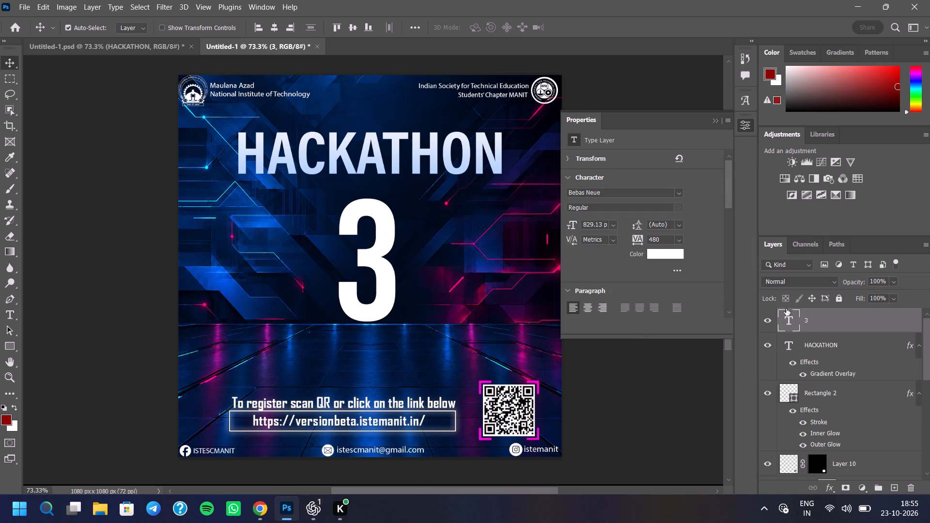
# Duplicate the HACKATHON text layer together with its Gradient Overlay effect.
pyautogui.click(835, 371)
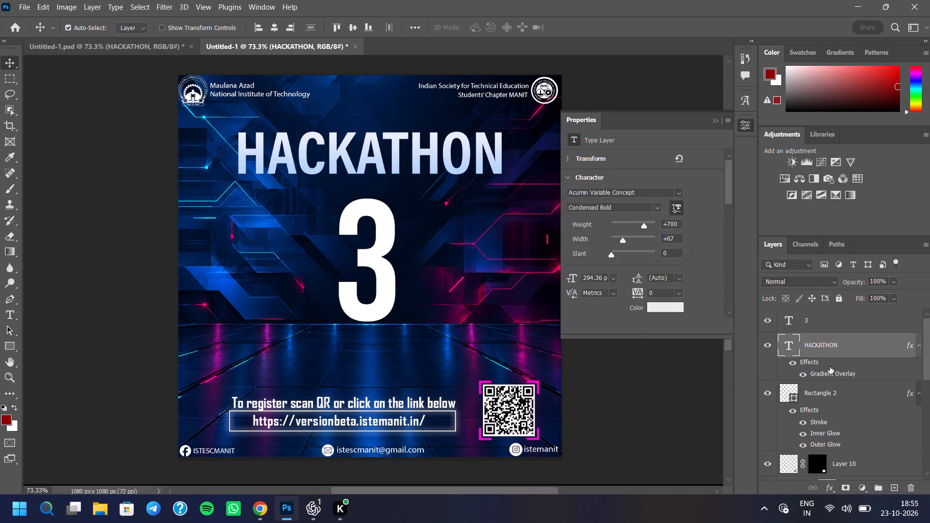
pyautogui.click(830, 371)
pyautogui.hotkey('ctrl', 'j')
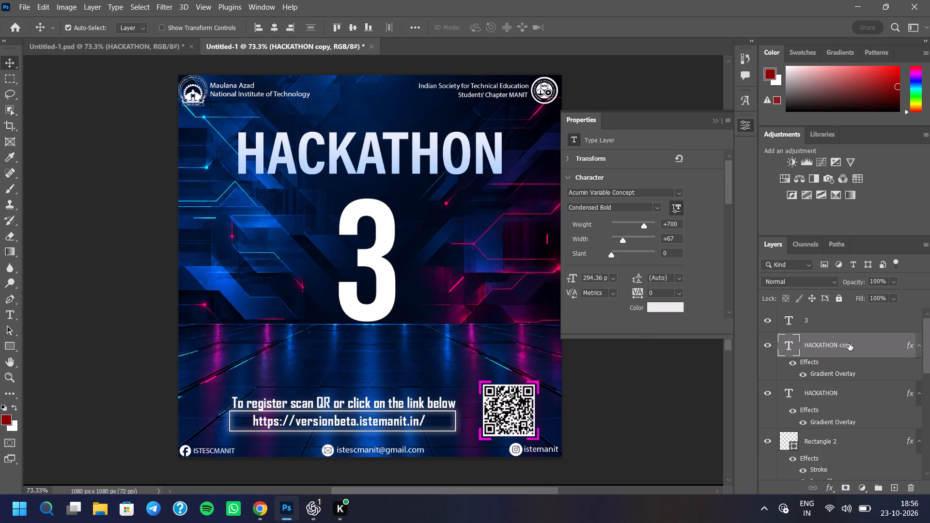
pyautogui.hotkey('ctrl', 't')
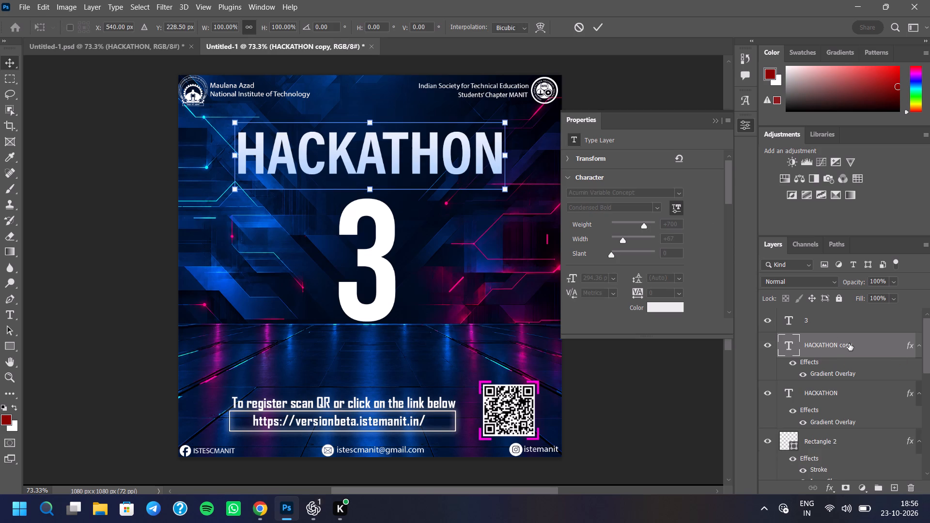
pyautogui.click(583, 27)
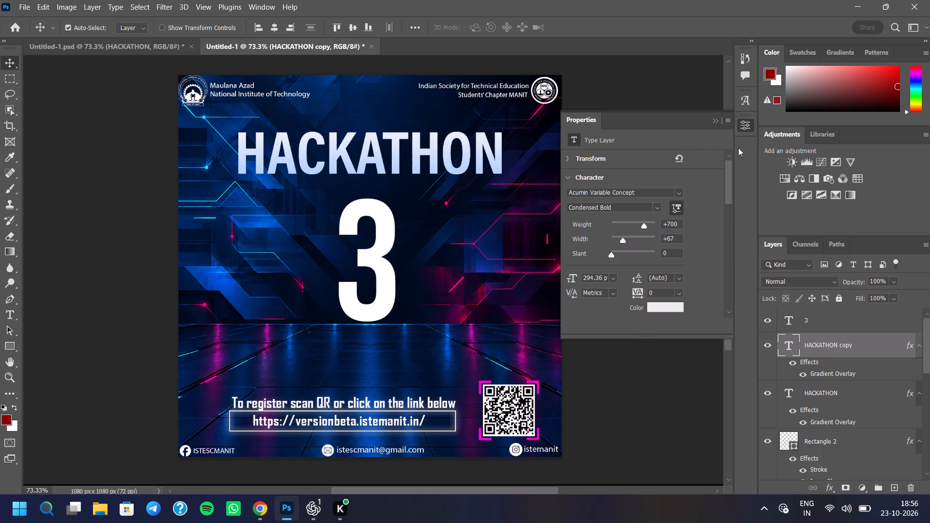
# Turn the duplicated HACKATHON layer into a 3 set in Bebas Neue.
pyautogui.click(680, 195)
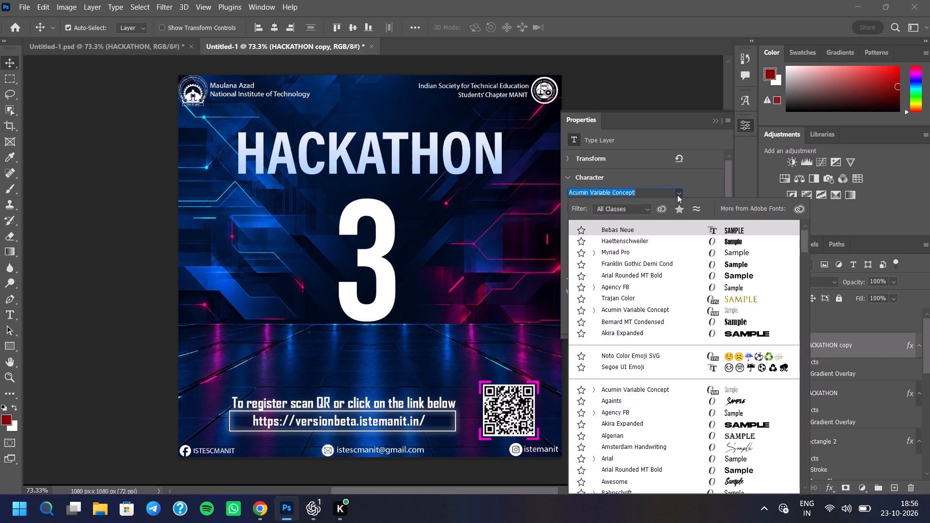
pyautogui.click(672, 227)
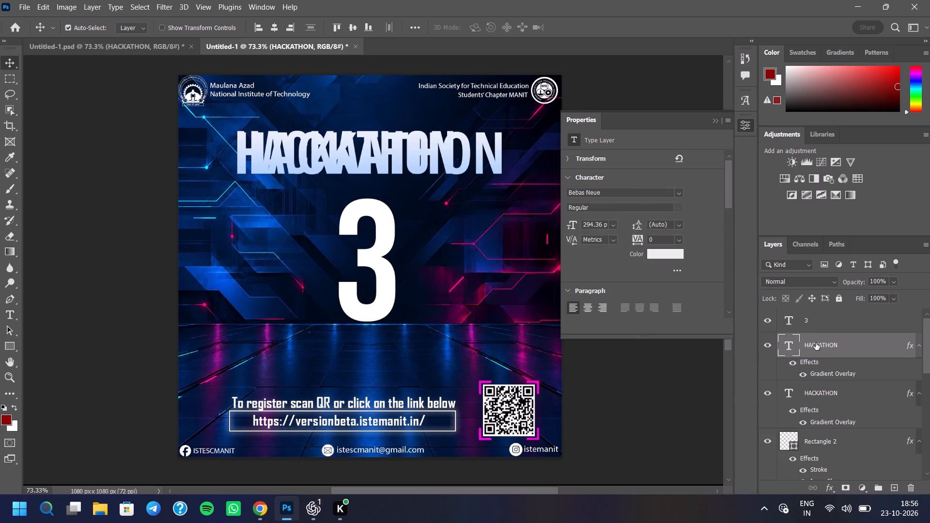
pyautogui.click(713, 120)
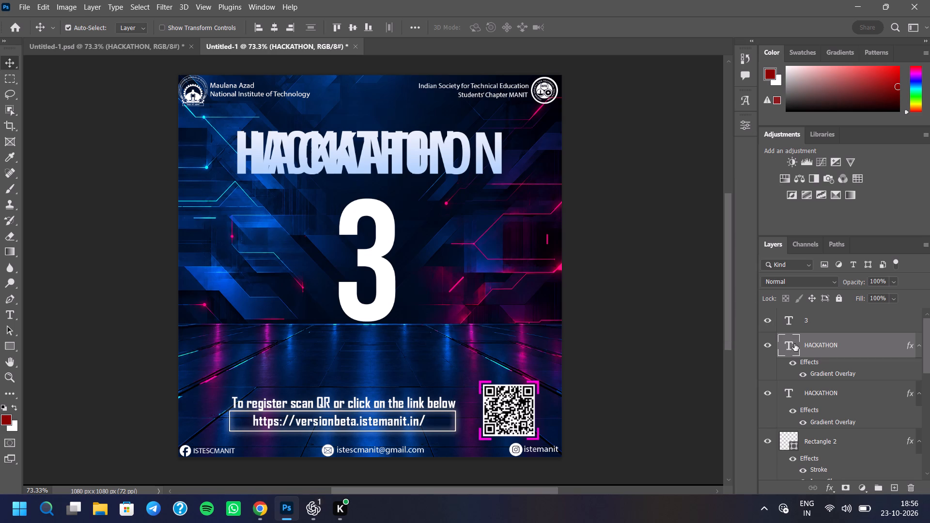
pyautogui.doubleClick(782, 341)
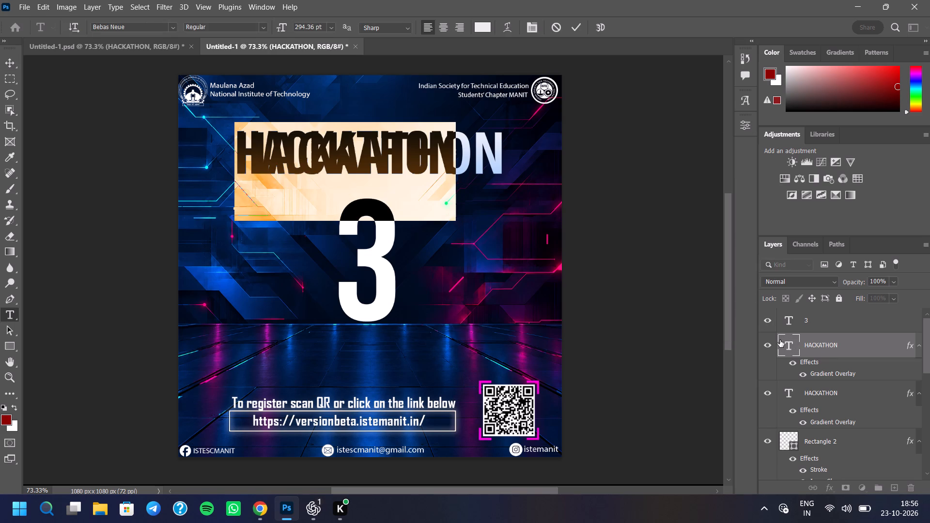
pyautogui.press('3')
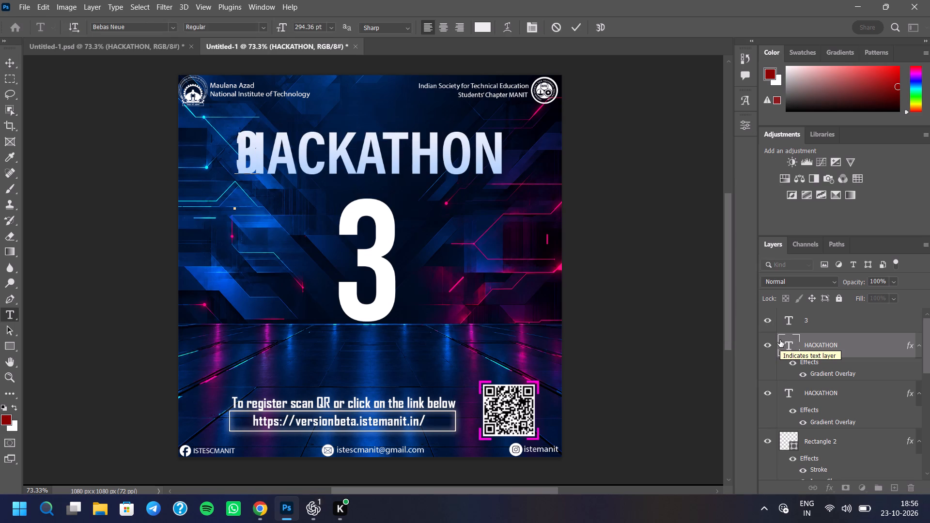
pyautogui.scroll(2, 780, 340)
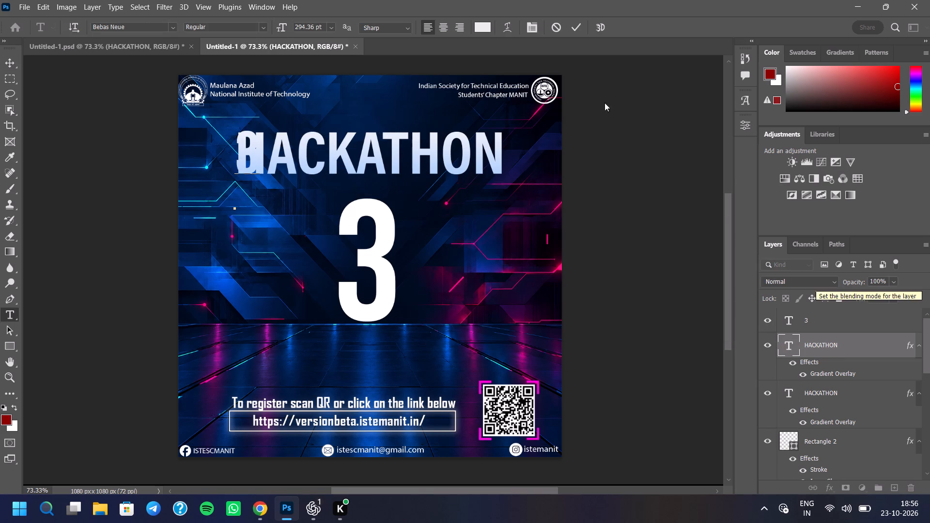
pyautogui.click(571, 32)
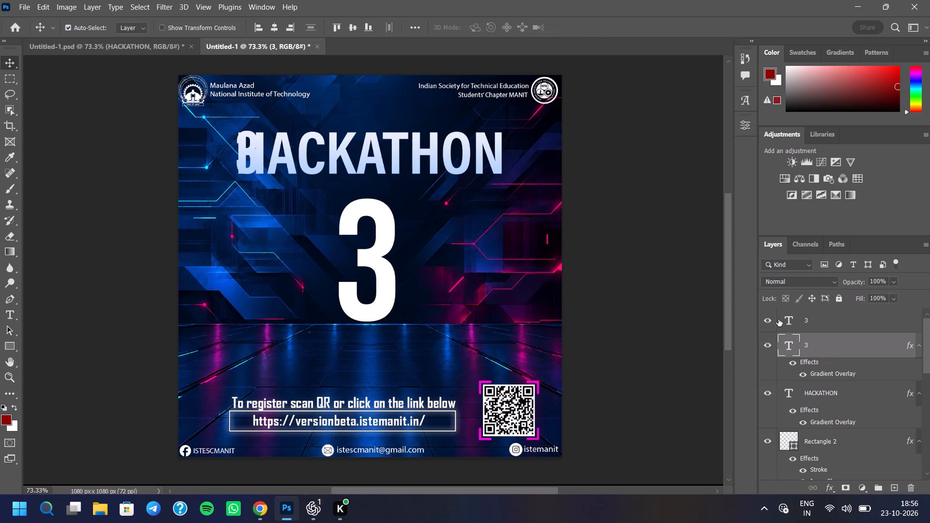
# Hide the plain white 3 text layer.
pyautogui.click(770, 322)
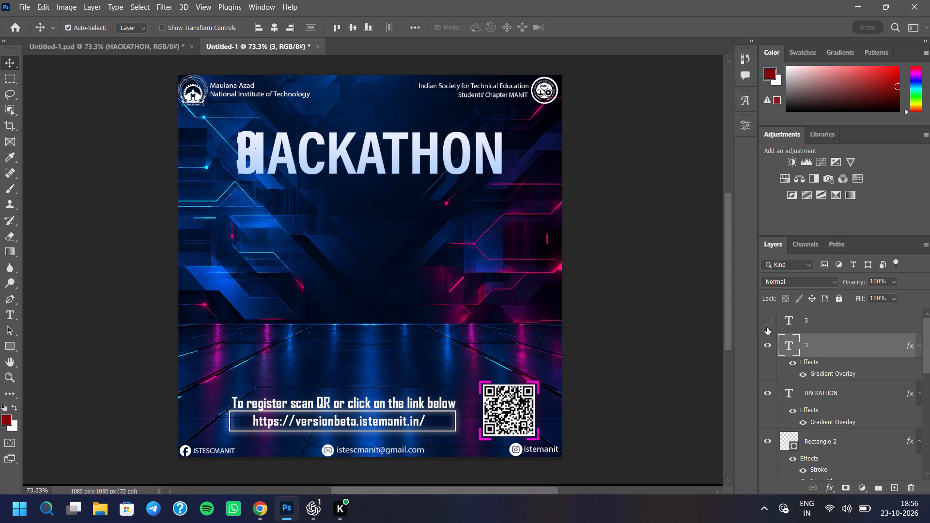
# Move the gradient 3 to the poster's centre below HACKATHON and scale it up to about 260%.
pyautogui.hotkey('shift', 't')
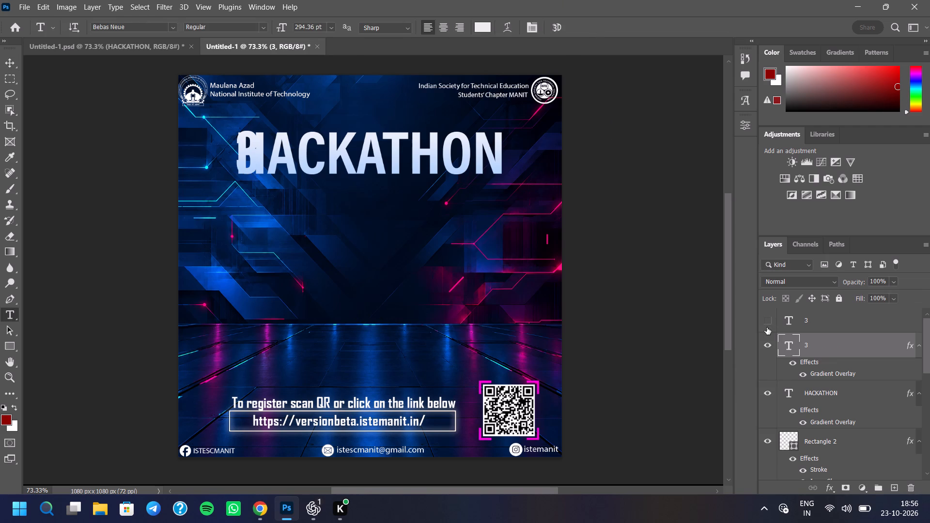
pyautogui.hotkey('shift', 't')
pyautogui.hotkey('ctrl', 't')
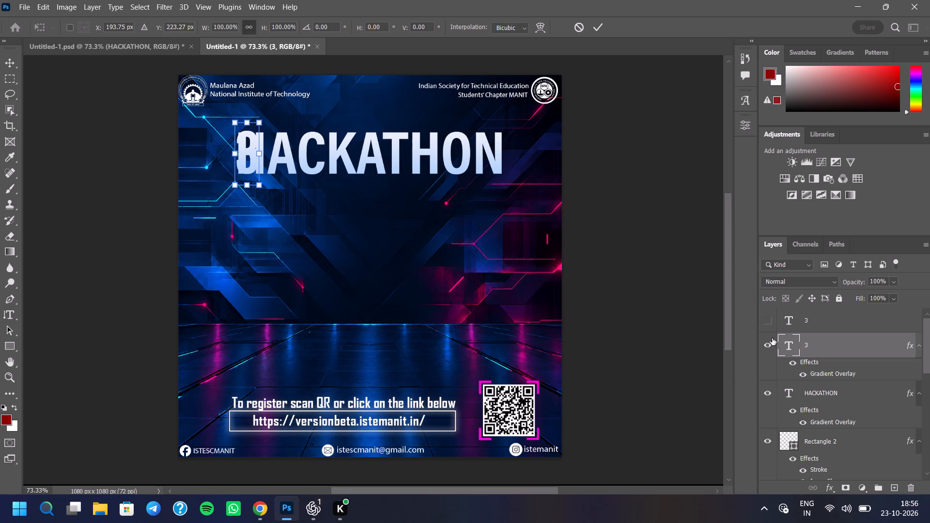
pyautogui.moveTo(249, 166); pyautogui.dragTo(311, 224)
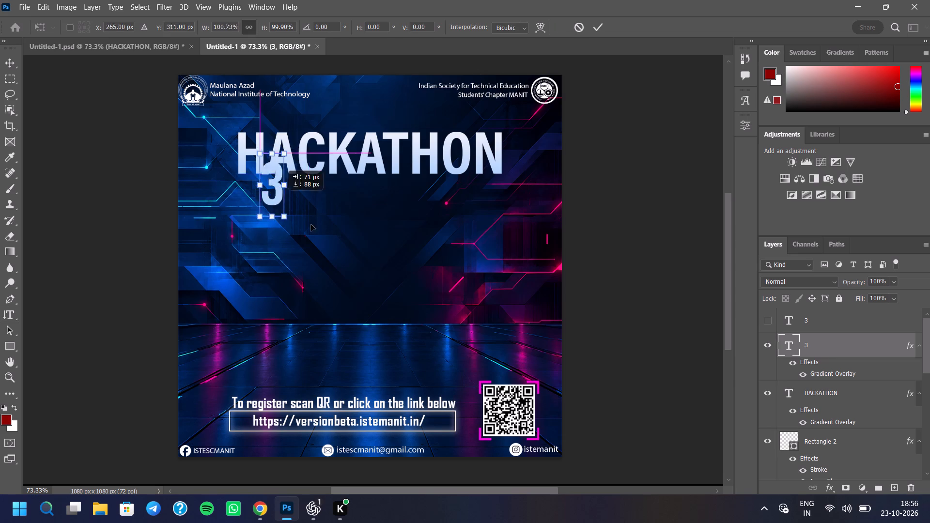
pyautogui.moveTo(311, 224); pyautogui.dragTo(379, 294)
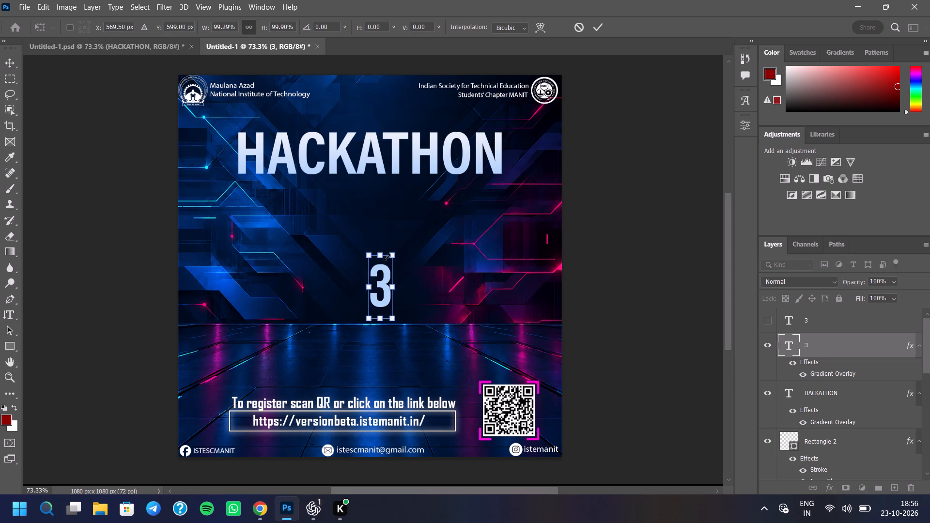
pyautogui.moveTo(396, 248); pyautogui.dragTo(409, 207)
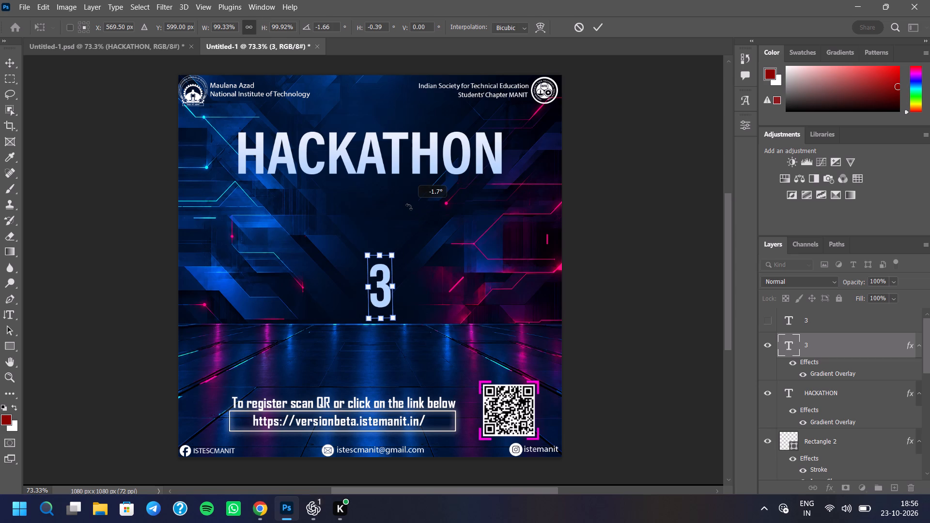
pyautogui.moveTo(409, 207); pyautogui.dragTo(412, 207)
pyautogui.moveTo(382, 257); pyautogui.dragTo(391, 175)
pyautogui.moveTo(386, 231); pyautogui.dragTo(370, 260)
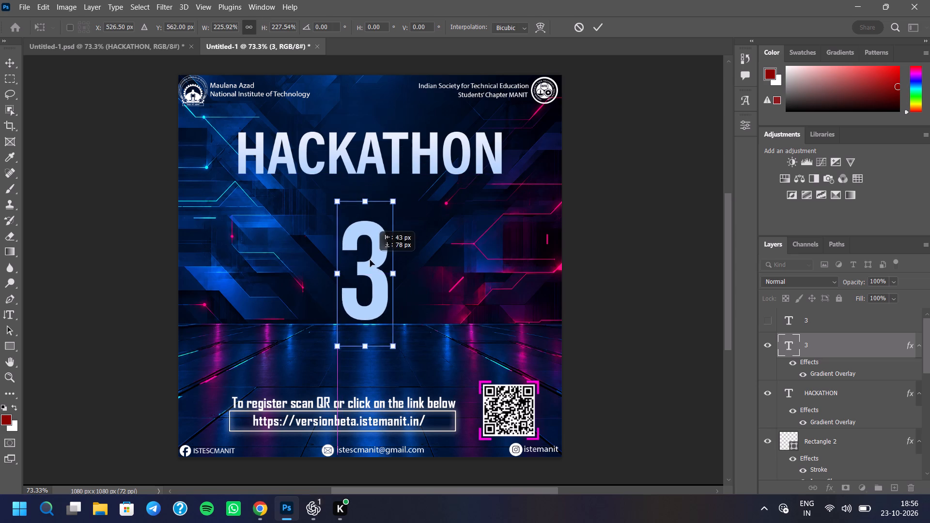
pyautogui.moveTo(370, 260); pyautogui.dragTo(374, 262)
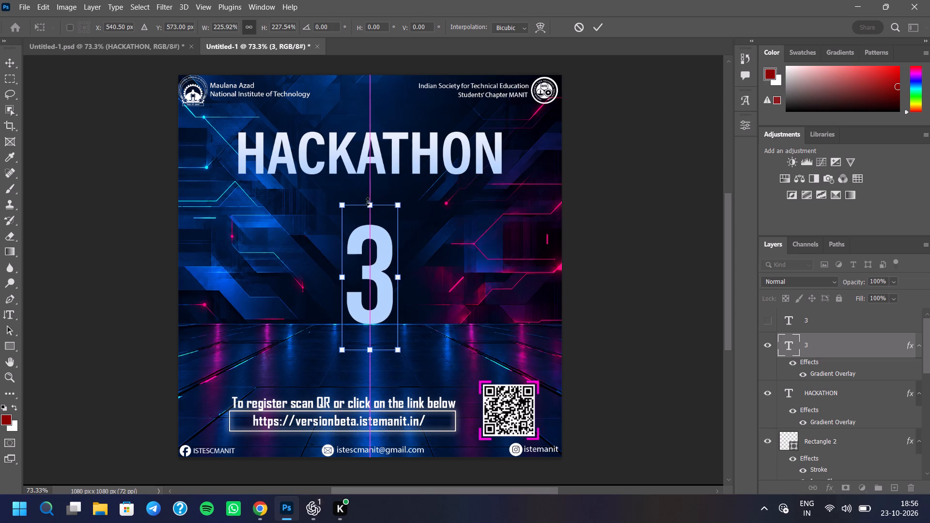
pyautogui.moveTo(368, 200); pyautogui.dragTo(375, 178)
pyautogui.click(376, 222)
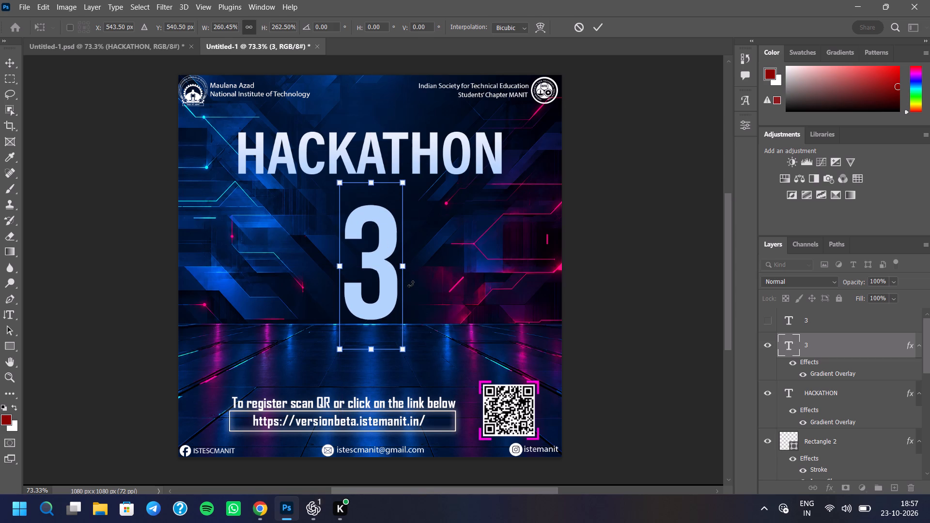
# Nudge the gradient 3 down to the floor line, enlarge it to about 280%, and apply the transform.
pyautogui.press('Down')
pyautogui.press('Down')
pyautogui.press('Down')
pyautogui.press('Down')
pyautogui.press('Down')
pyautogui.press('Down')
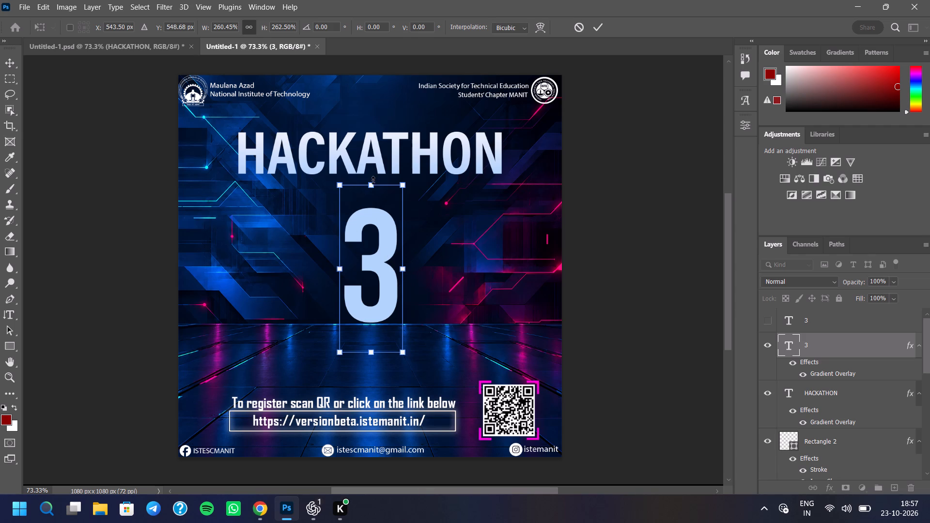
pyautogui.moveTo(372, 183); pyautogui.dragTo(372, 175)
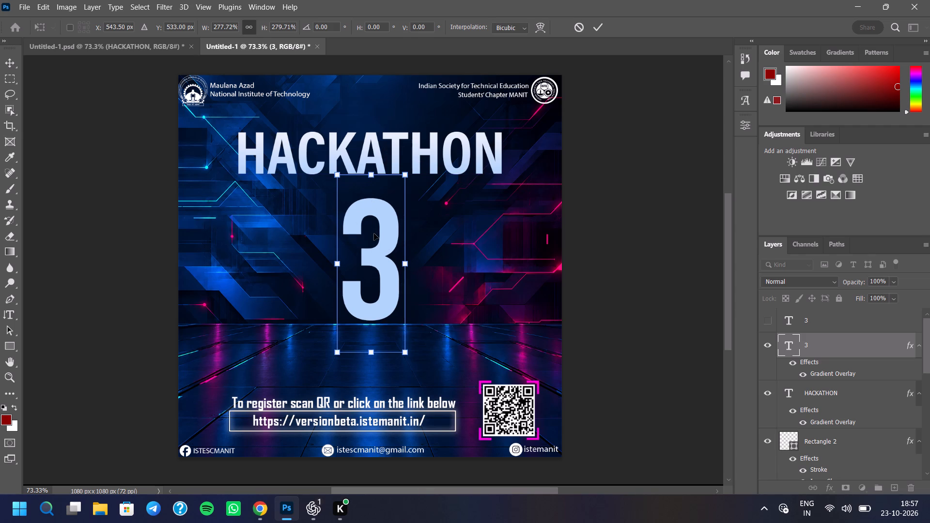
pyautogui.press('Down')
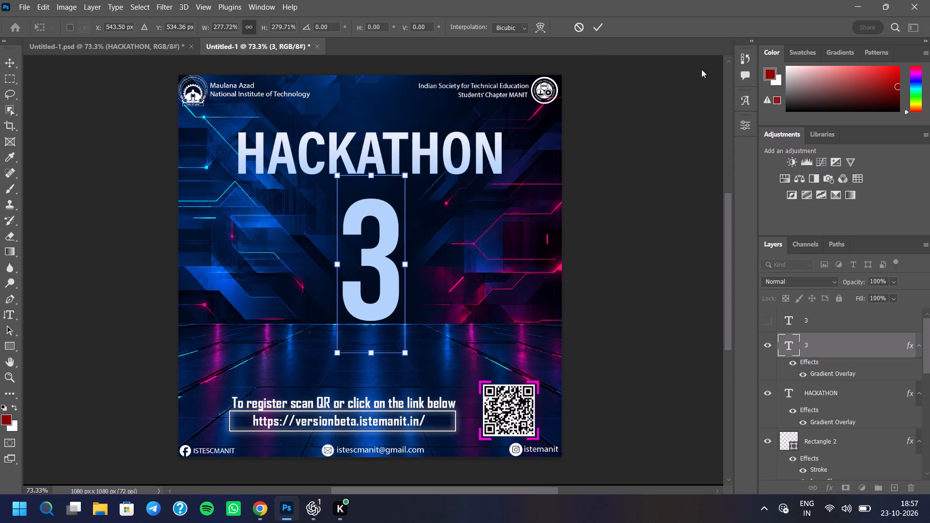
pyautogui.click(591, 24)
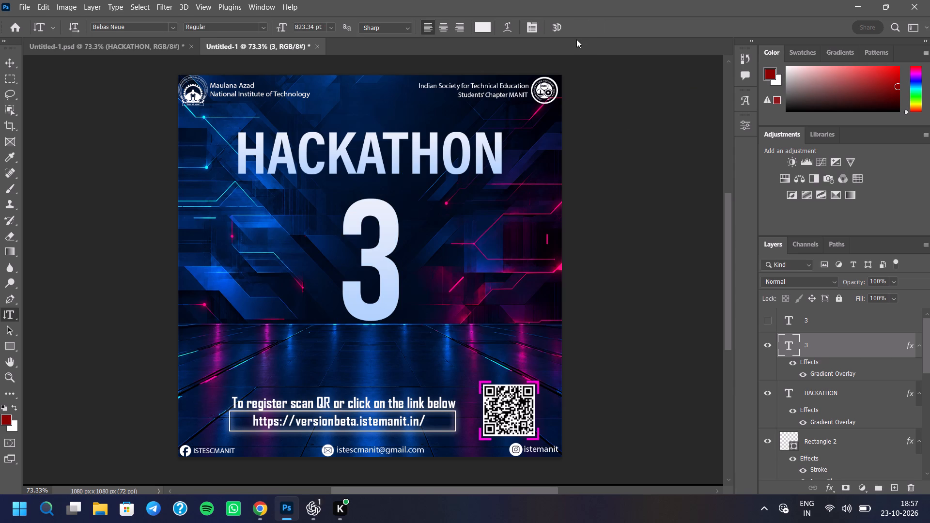
# Set the text colour of the gradient 3 layer to pure white, ffffff.
pyautogui.click(749, 124)
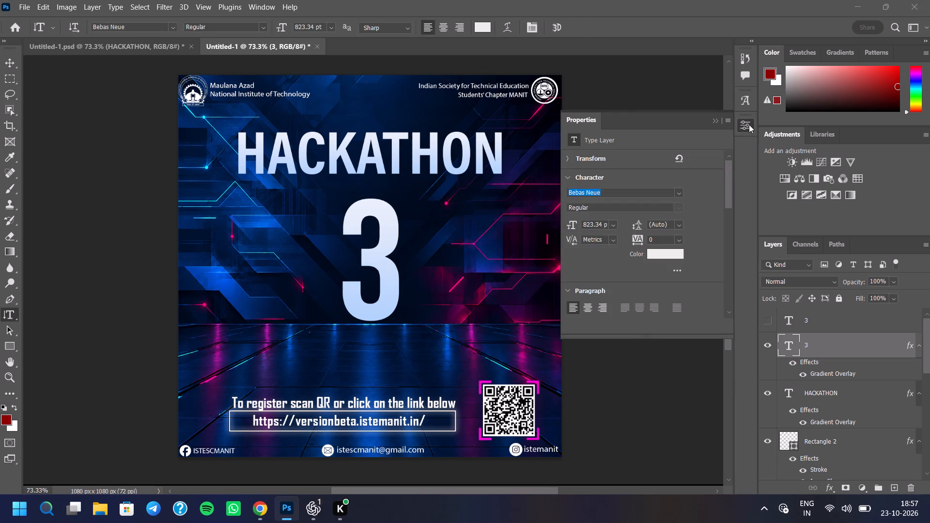
pyautogui.click(689, 204)
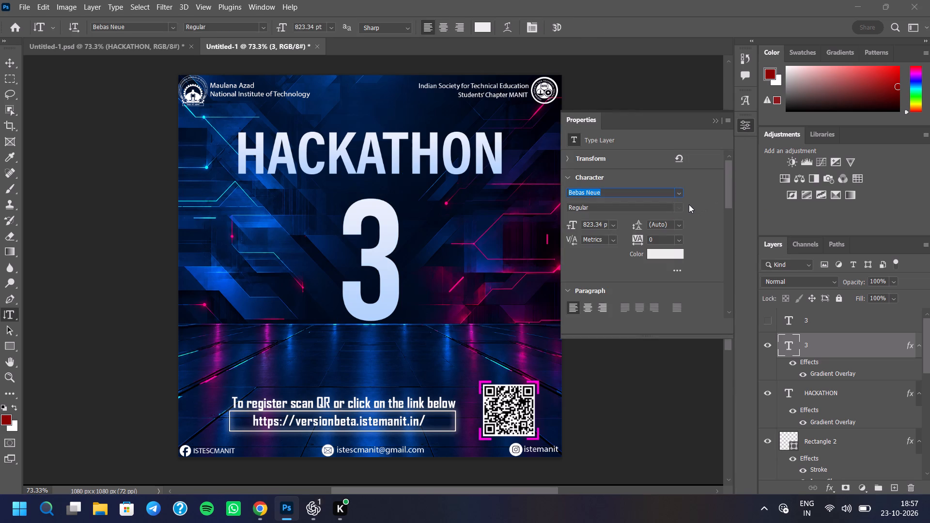
pyautogui.click(666, 249)
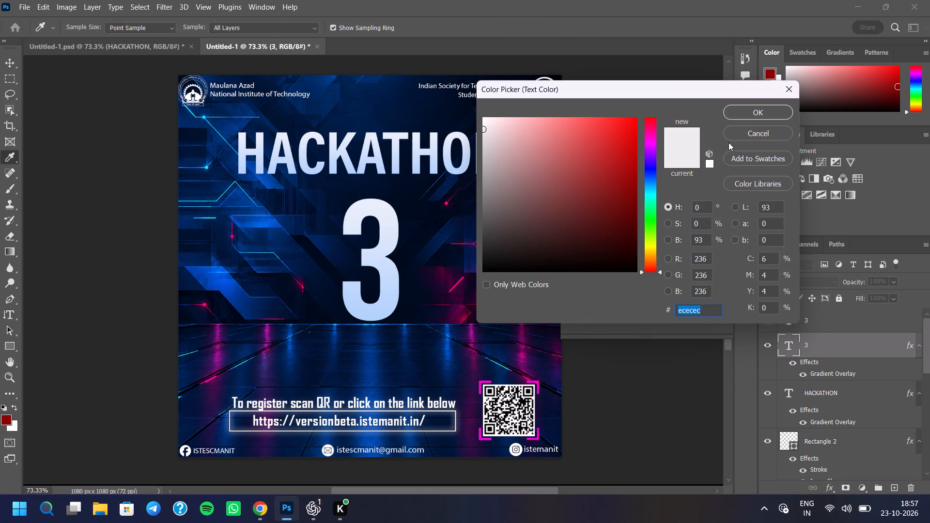
pyautogui.moveTo(485, 117); pyautogui.dragTo(486, 99)
pyautogui.moveTo(491, 126); pyautogui.dragTo(470, 102)
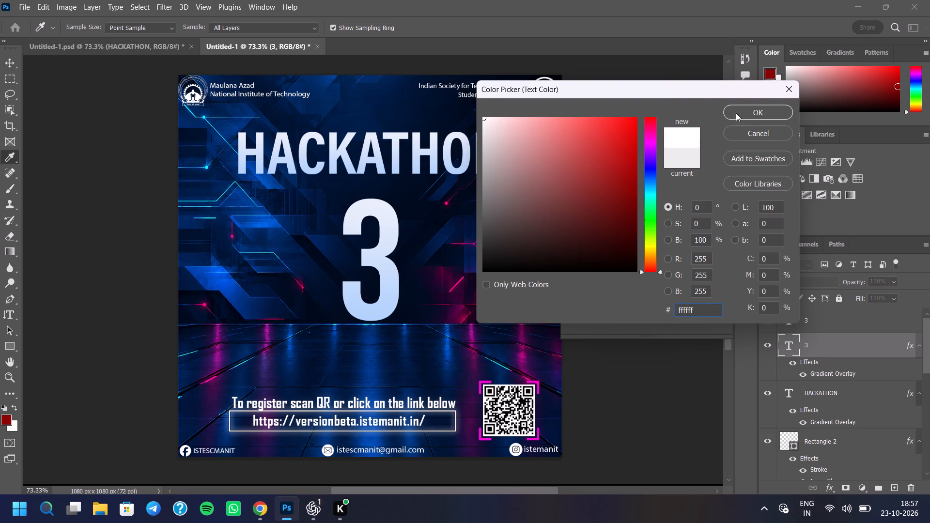
pyautogui.click(736, 113)
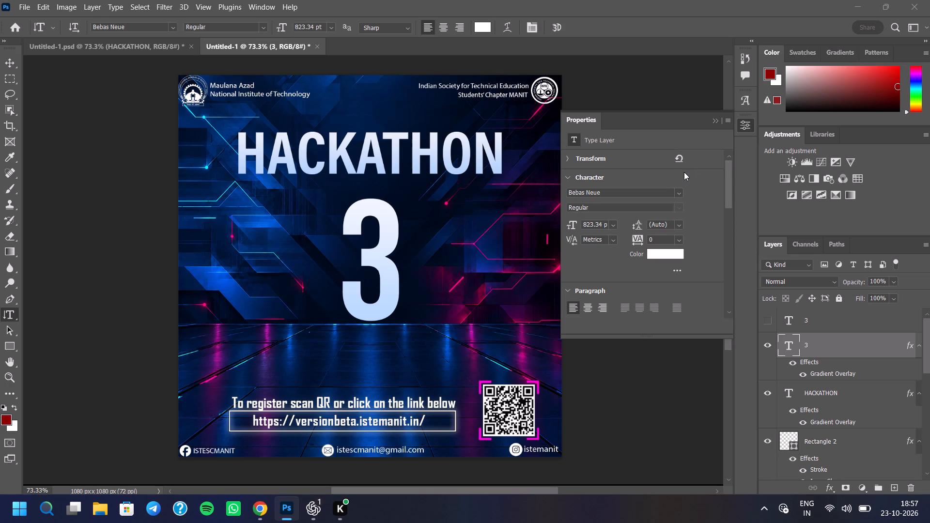
pyautogui.doubleClick(714, 126)
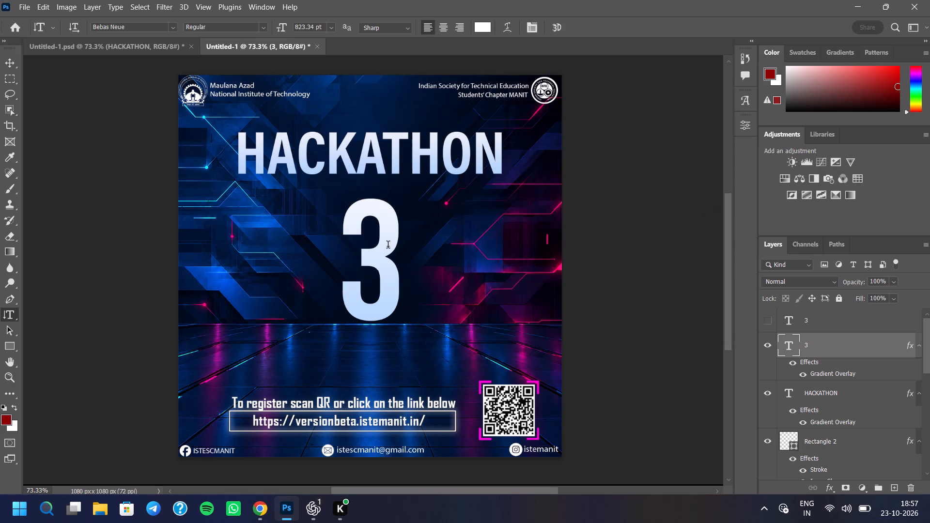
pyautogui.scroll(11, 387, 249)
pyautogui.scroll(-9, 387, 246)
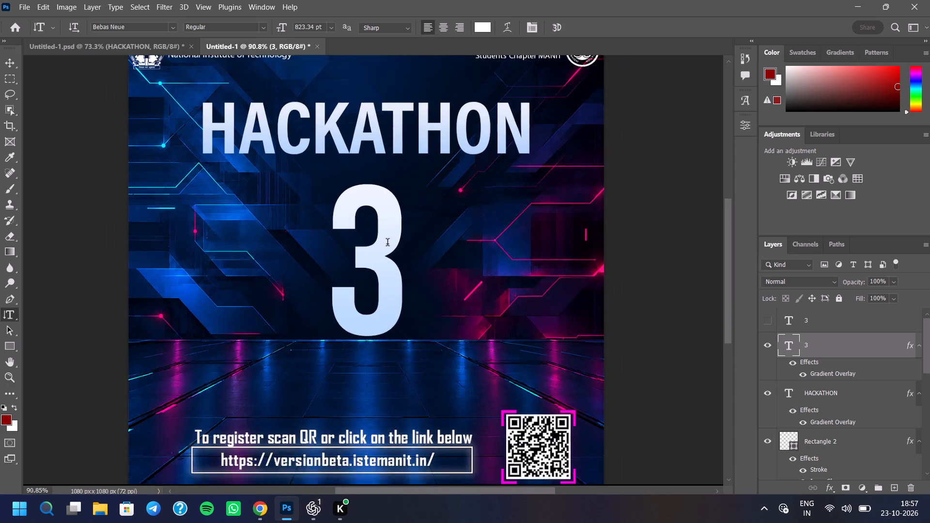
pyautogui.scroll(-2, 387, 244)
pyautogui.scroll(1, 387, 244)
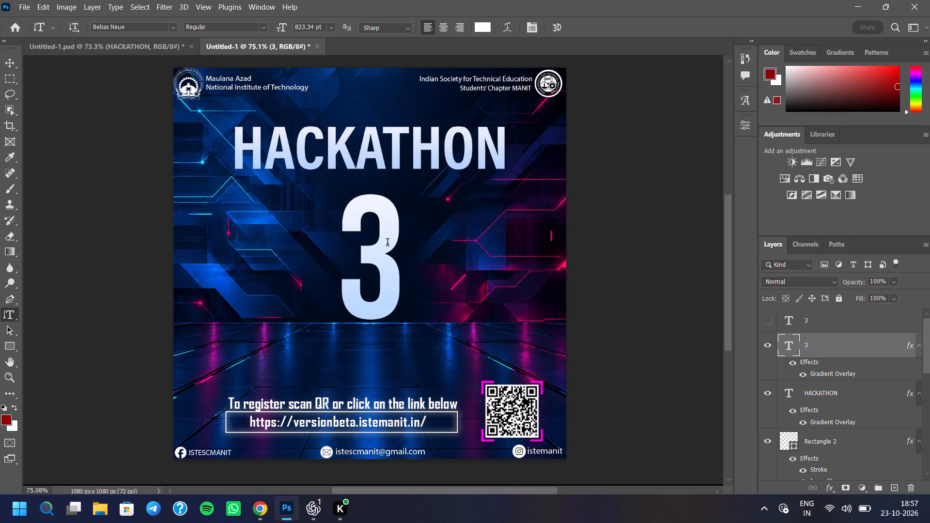
# In the purple Untitled-1.psd poster, hide the QR, link, REGISTRATIONS OPEN, banner, HACKATHON and header layers to clear the smoke area.
pyautogui.click(132, 42)
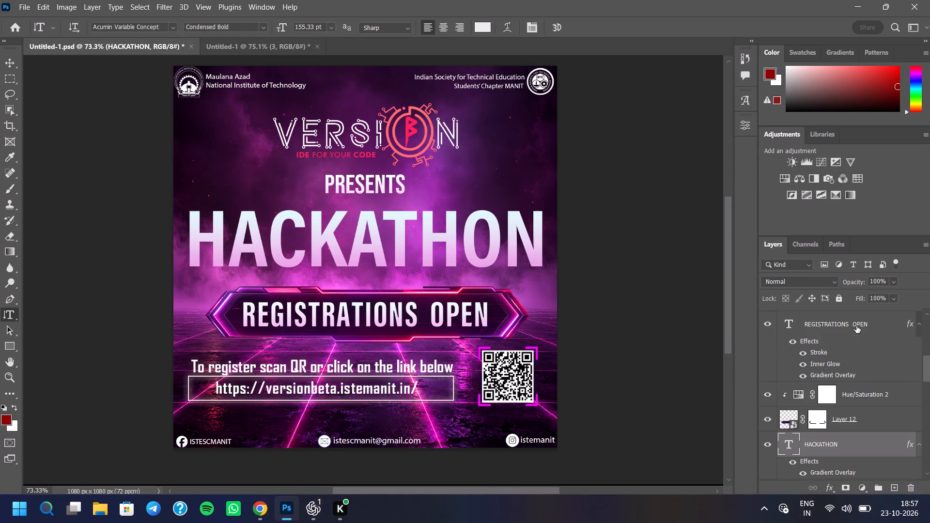
pyautogui.scroll(12, 850, 331)
pyautogui.click(767, 317)
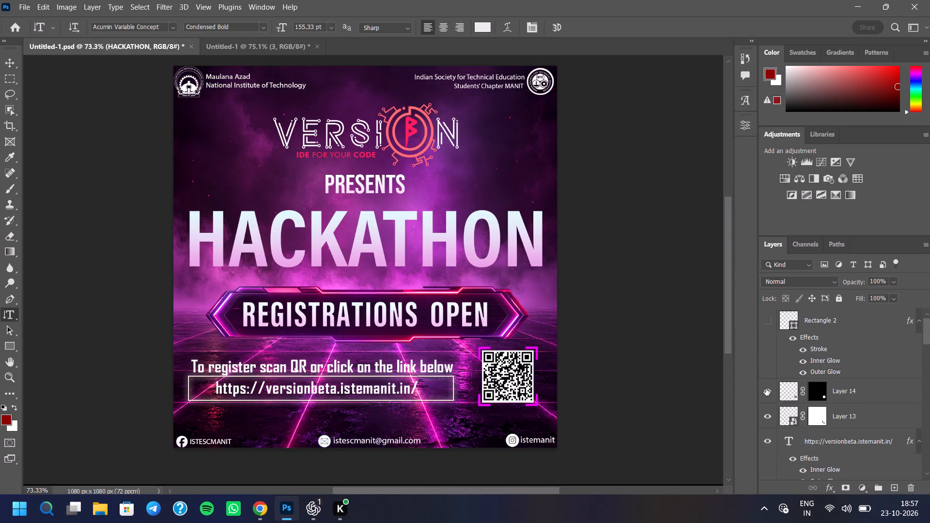
pyautogui.click(766, 391)
pyautogui.click(765, 416)
pyautogui.click(768, 431)
pyautogui.scroll(-3, 786, 392)
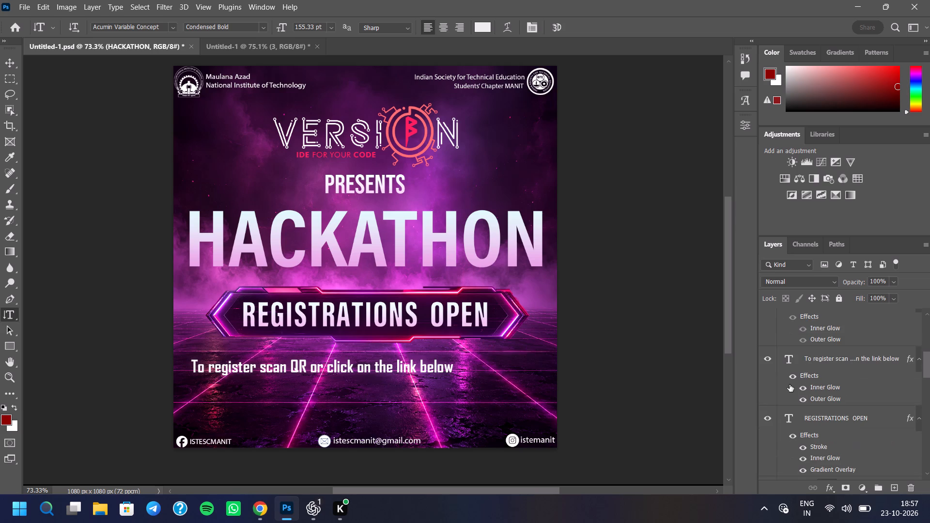
pyautogui.click(768, 351)
pyautogui.click(767, 421)
pyautogui.click(766, 438)
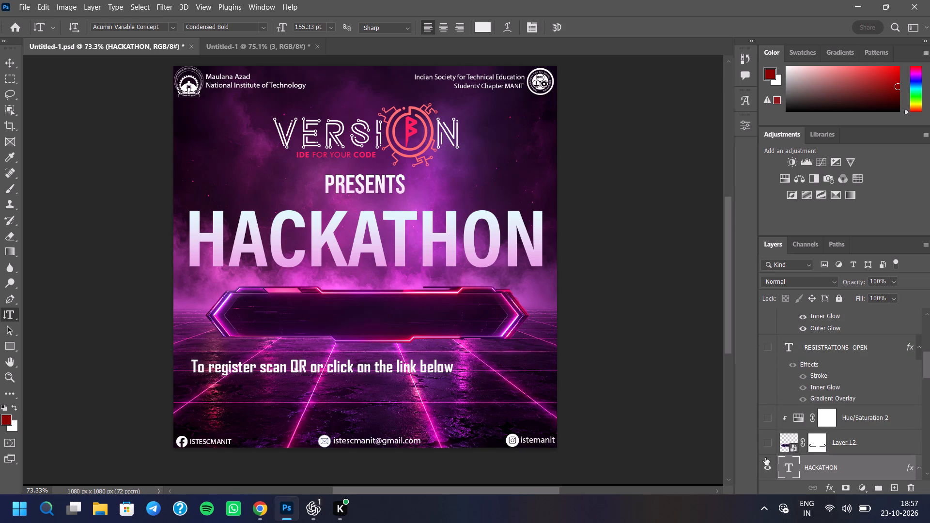
pyautogui.click(765, 464)
pyautogui.scroll(-3, 773, 401)
pyautogui.click(770, 344)
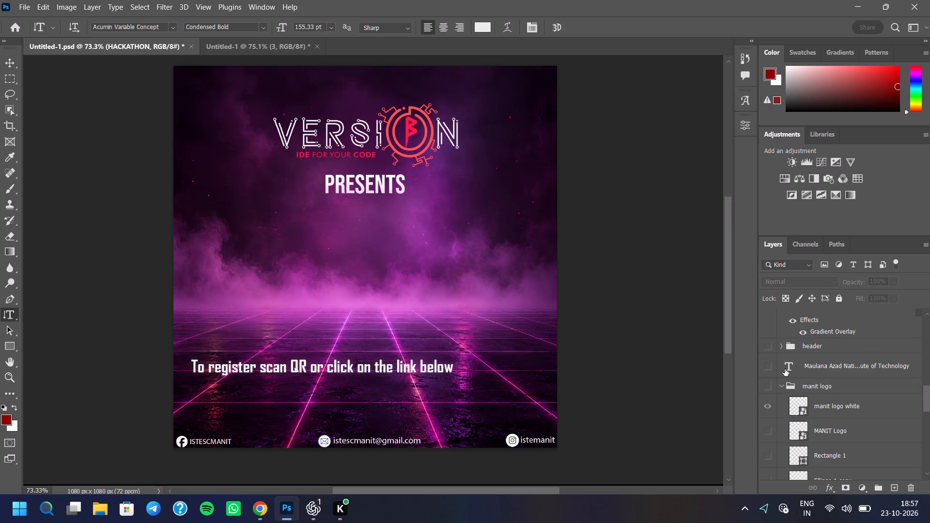
# Capture a wide rectangular screenshot of the pink smoke band just above the floor horizon.
pyautogui.press('Print')
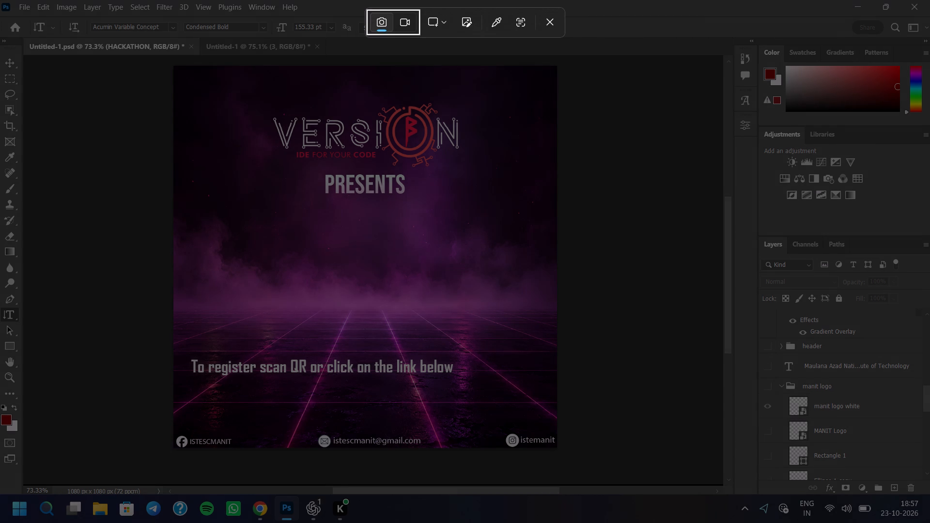
pyautogui.moveTo(248, 247); pyautogui.dragTo(538, 315)
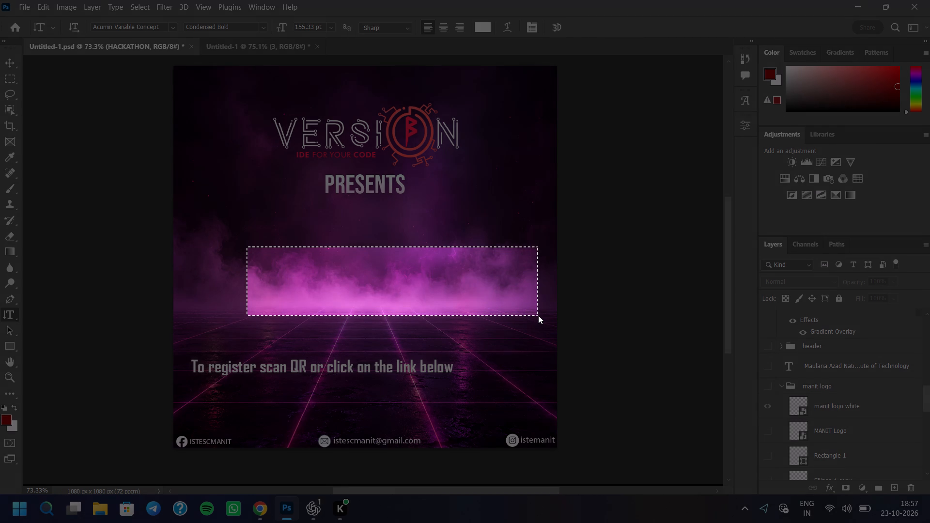
pyautogui.moveTo(538, 315); pyautogui.dragTo(511, 313)
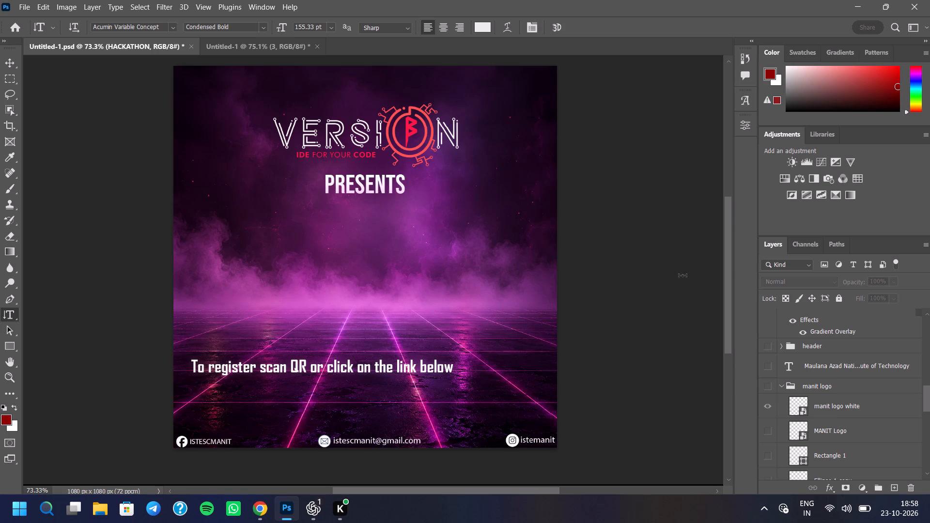
# Undo the recent layer hiding in the purple poster.
pyautogui.hotkey('ctrl', 'z')
pyautogui.hotkey('ctrl', 'z')
pyautogui.hotkey('ctrl', 'z')
pyautogui.hotkey('ctrl', 'z')
pyautogui.hotkey('ctrl', 'z')
pyautogui.hotkey('ctrl', 'z')
pyautogui.hotkey('ctrl', 'z')
pyautogui.hotkey('ctrl', 'z')
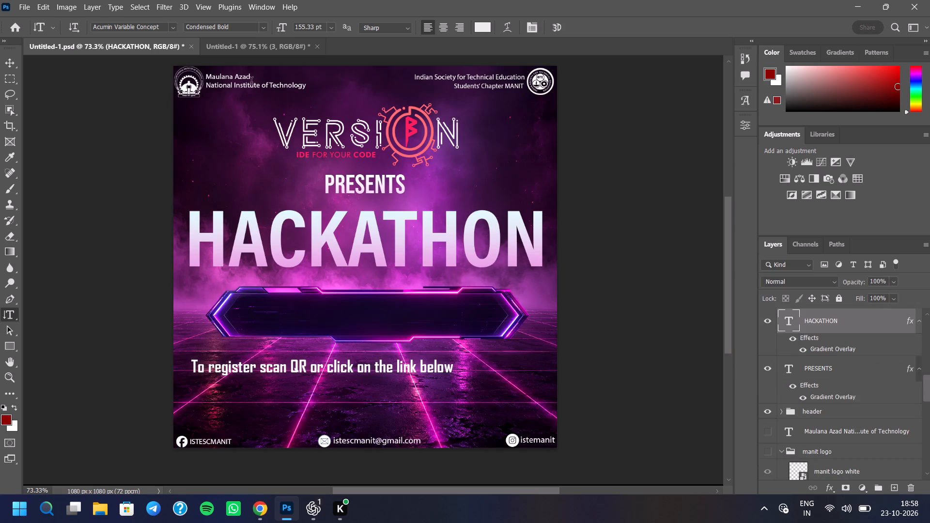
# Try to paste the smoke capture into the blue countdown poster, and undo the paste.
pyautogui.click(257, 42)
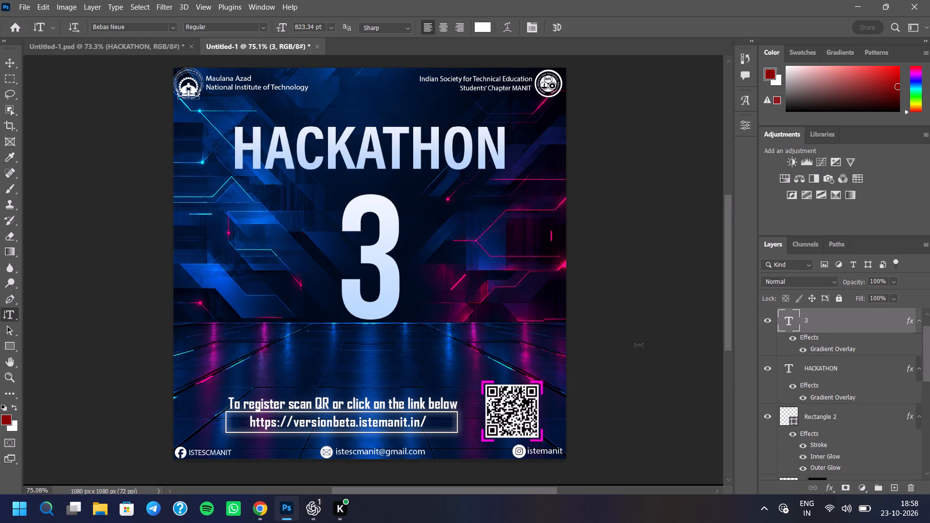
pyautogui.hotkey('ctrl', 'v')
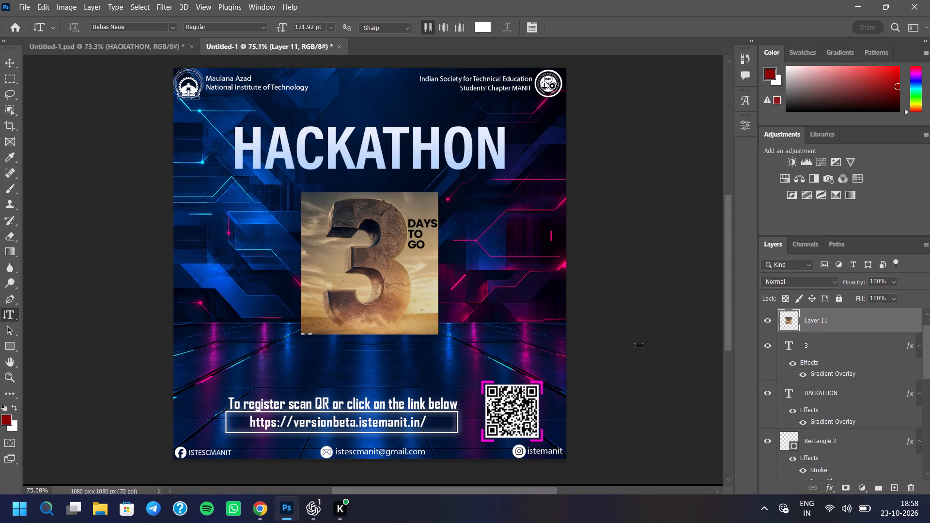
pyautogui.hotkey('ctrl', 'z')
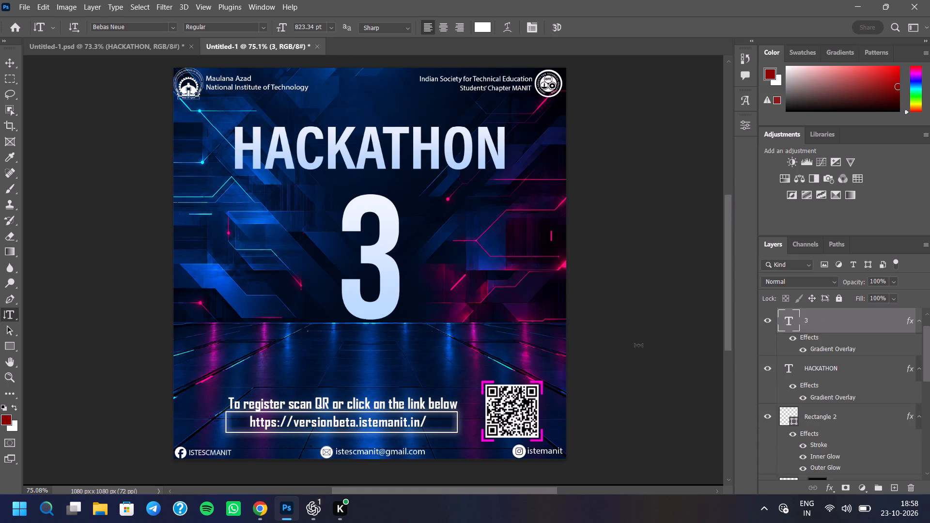
pyautogui.click(29, 5)
pyautogui.click(32, 31)
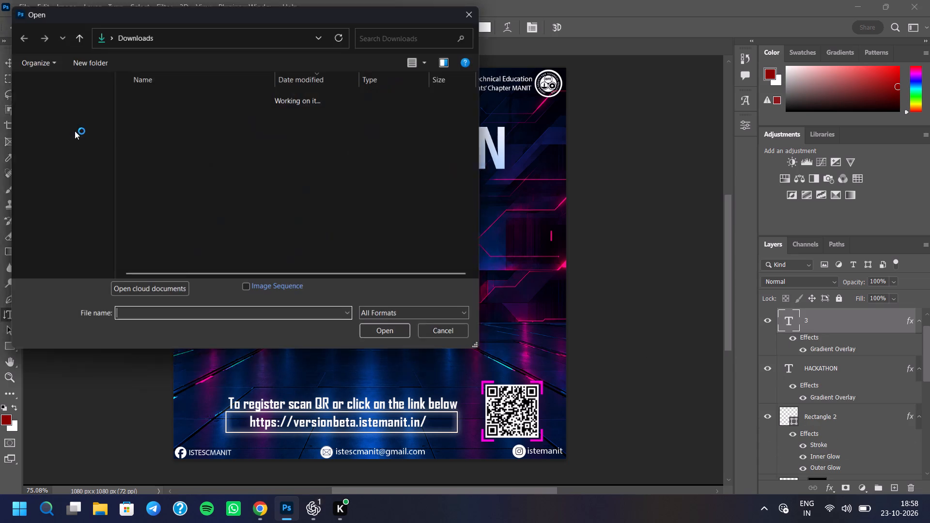
pyautogui.scroll(4, 63, 137)
pyautogui.click(70, 102)
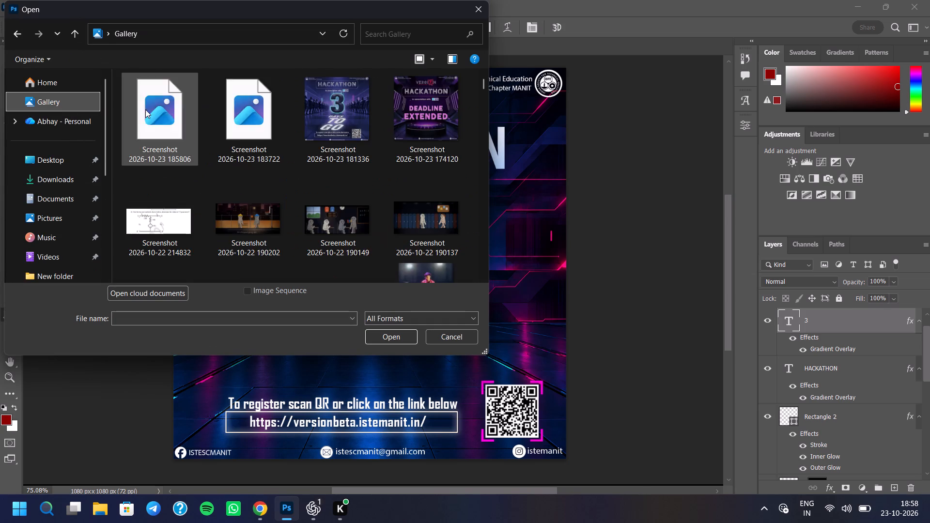
pyautogui.doubleClick(148, 111)
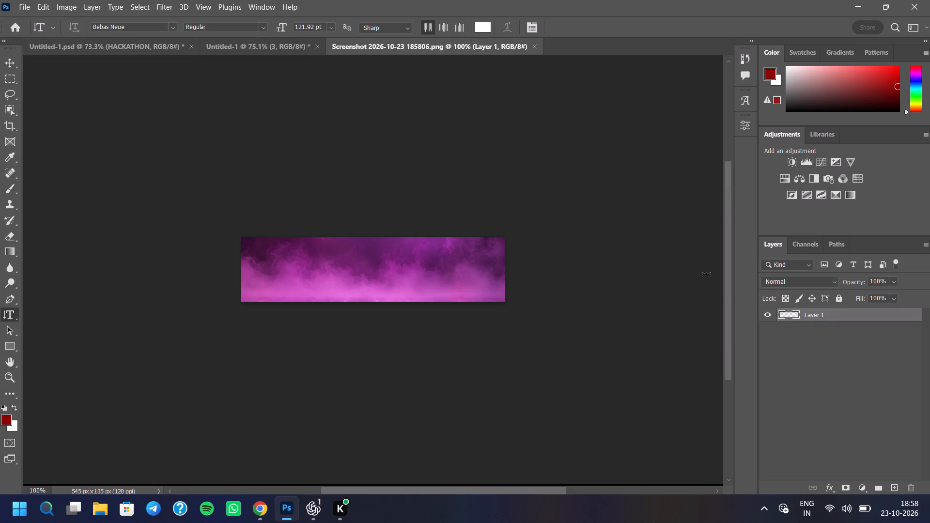
# Copy the smoke image layer into the blue countdown poster, placing it over the base of the 3 at the floor line.
pyautogui.moveTo(818, 314); pyautogui.dragTo(251, 44)
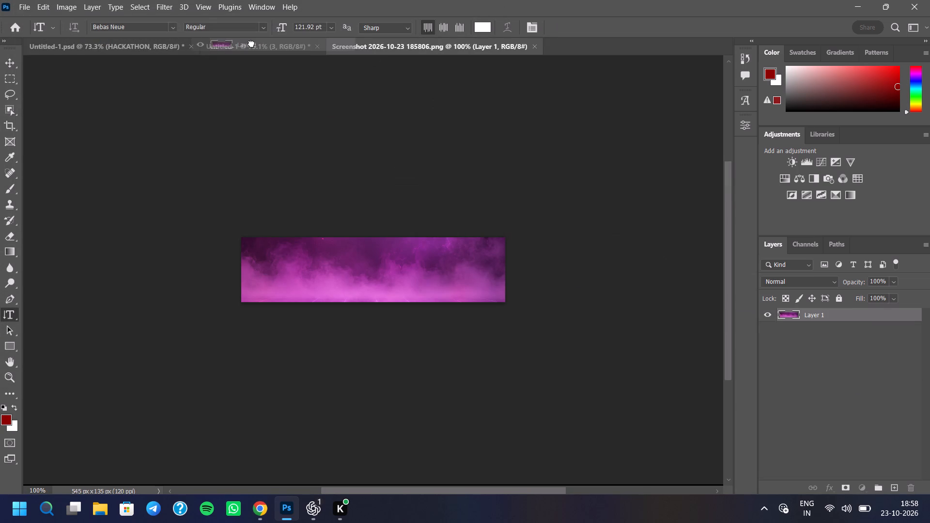
pyautogui.moveTo(251, 44); pyautogui.dragTo(348, 313)
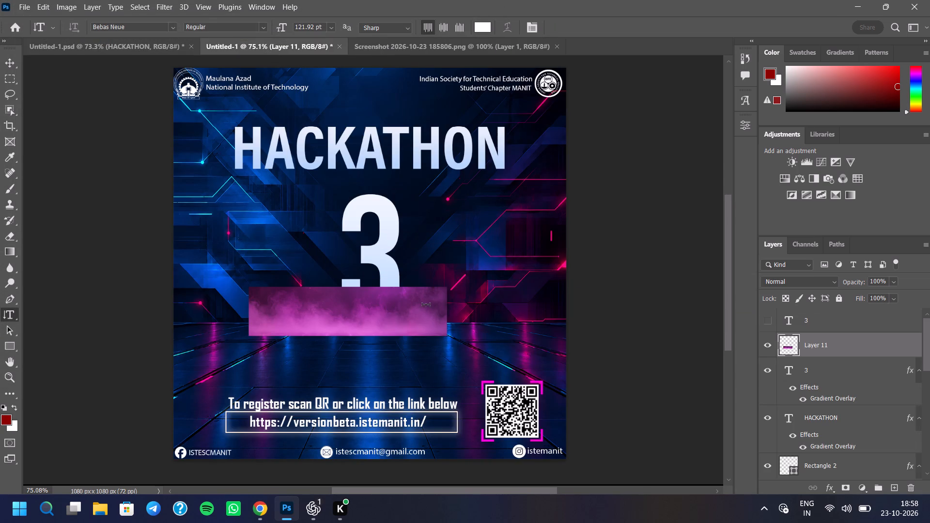
# Add a Hue/Saturation adjustment clipped to the smoke layer with Hue -57, Saturation -17 and Lightness -15.
pyautogui.click(861, 486)
pyautogui.click(878, 374)
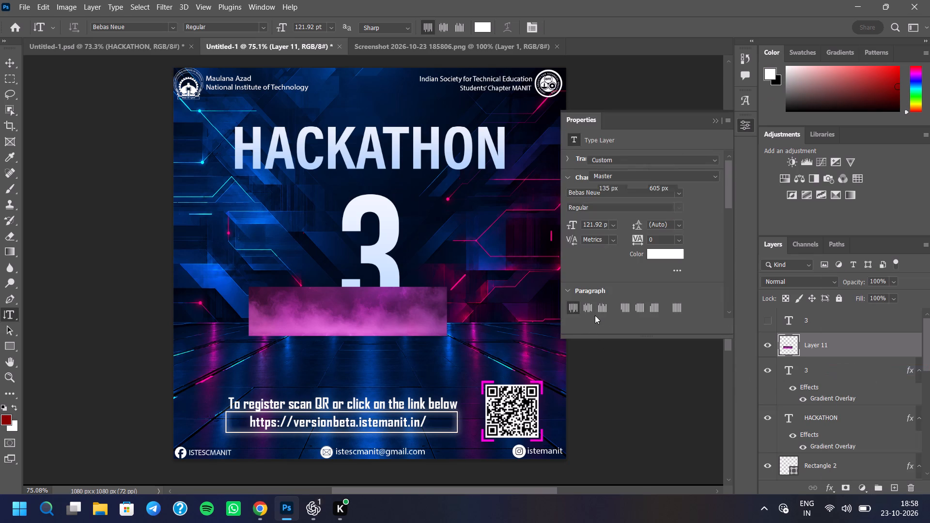
pyautogui.click(644, 325)
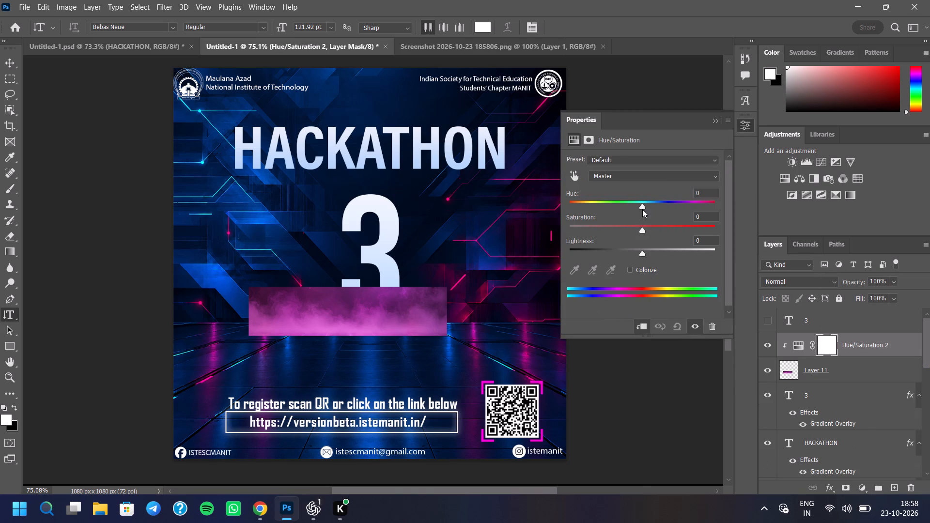
pyautogui.moveTo(642, 206); pyautogui.dragTo(610, 213)
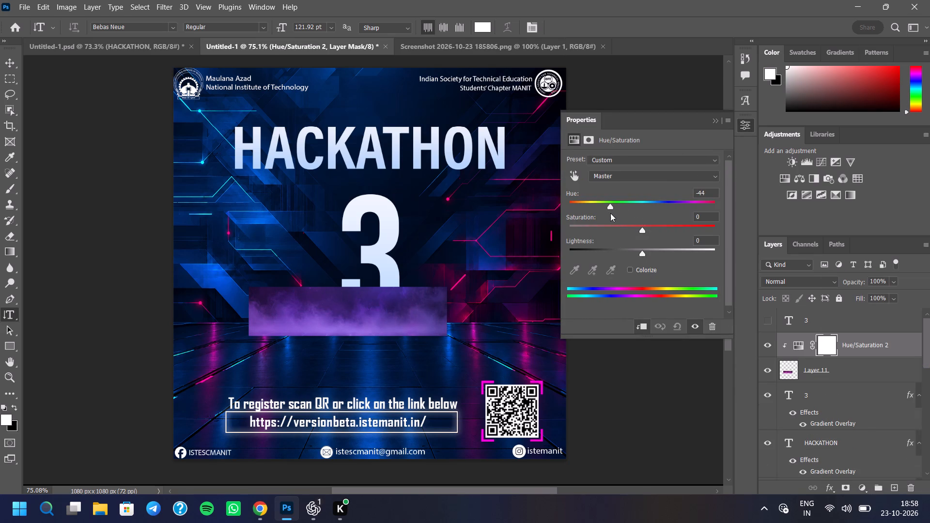
pyautogui.moveTo(610, 213); pyautogui.dragTo(605, 215)
pyautogui.moveTo(649, 234); pyautogui.dragTo(735, 233)
pyautogui.moveTo(648, 232); pyautogui.dragTo(648, 237)
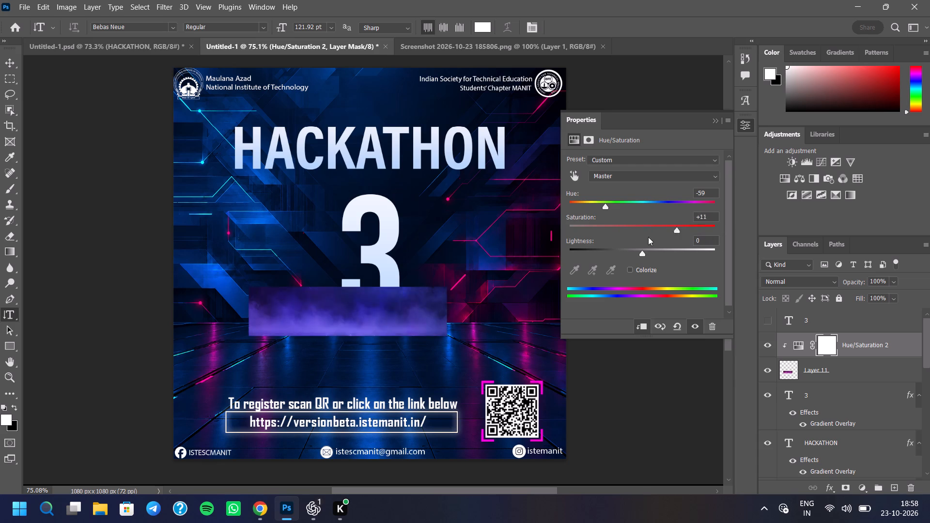
pyautogui.moveTo(648, 237); pyautogui.dragTo(630, 239)
pyautogui.moveTo(644, 255); pyautogui.dragTo(633, 255)
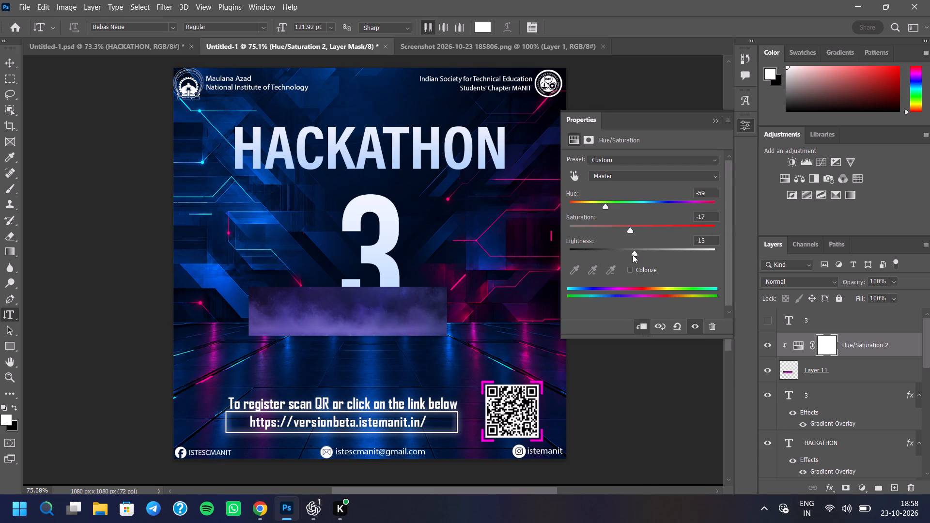
pyautogui.moveTo(633, 255); pyautogui.dragTo(631, 254)
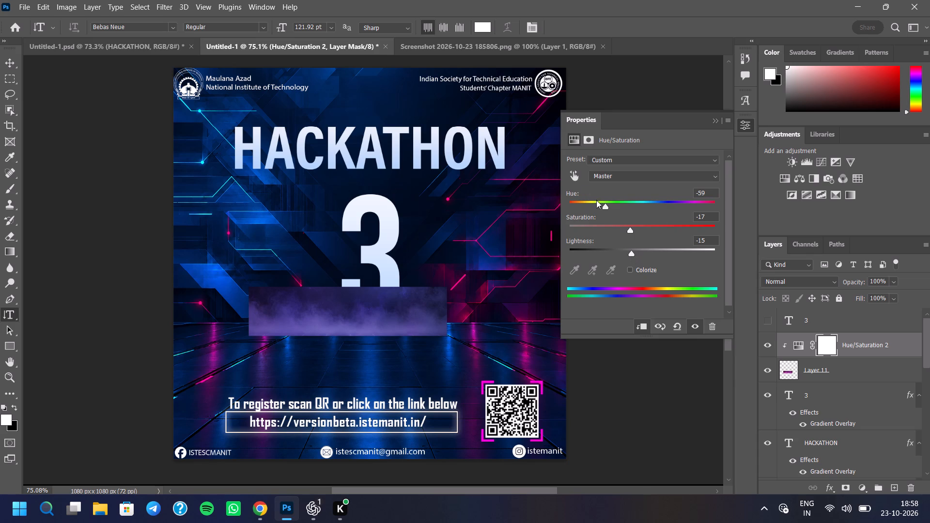
pyautogui.moveTo(606, 205); pyautogui.dragTo(611, 205)
pyautogui.click(603, 208)
pyautogui.click(711, 121)
pyautogui.click(716, 123)
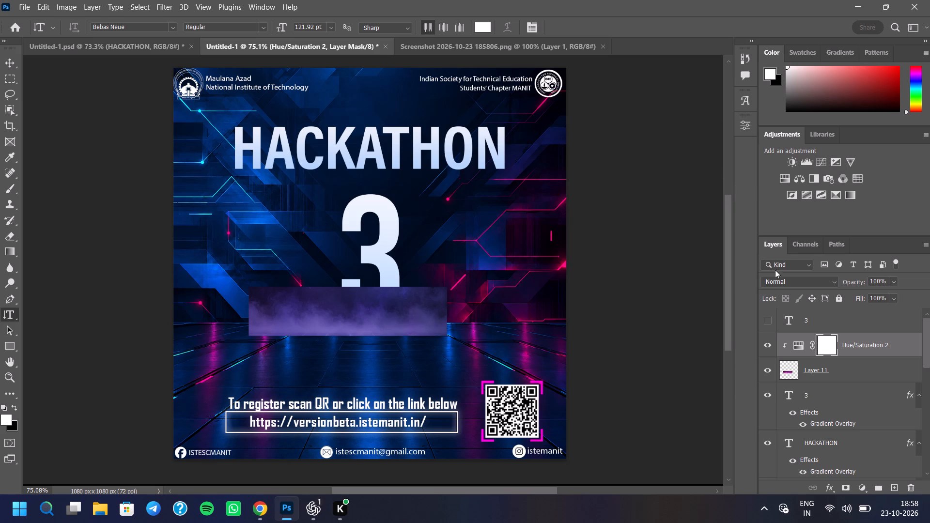
# Group the smoke layer with its Hue/Saturation adjustment and place the group beneath the visible 3 text layer.
pyautogui.click(863, 370)
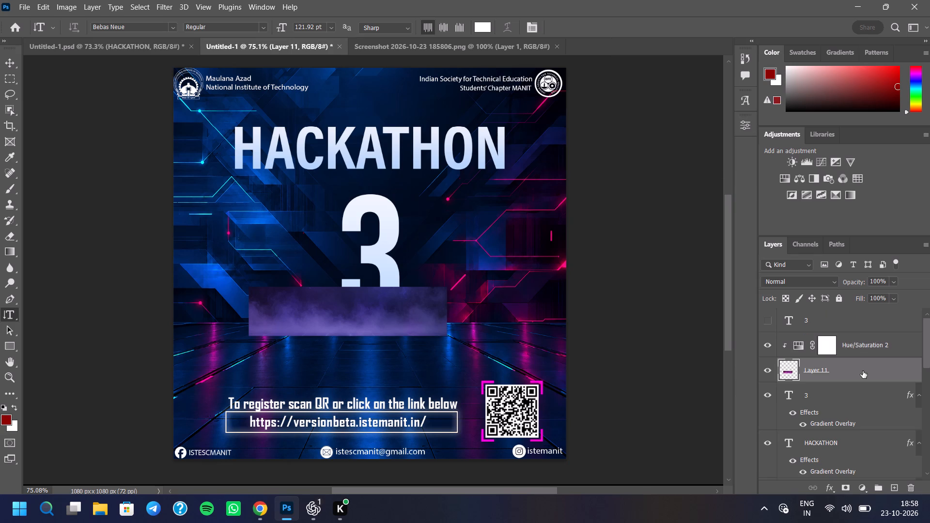
pyautogui.moveTo(863, 371); pyautogui.dragTo(867, 389)
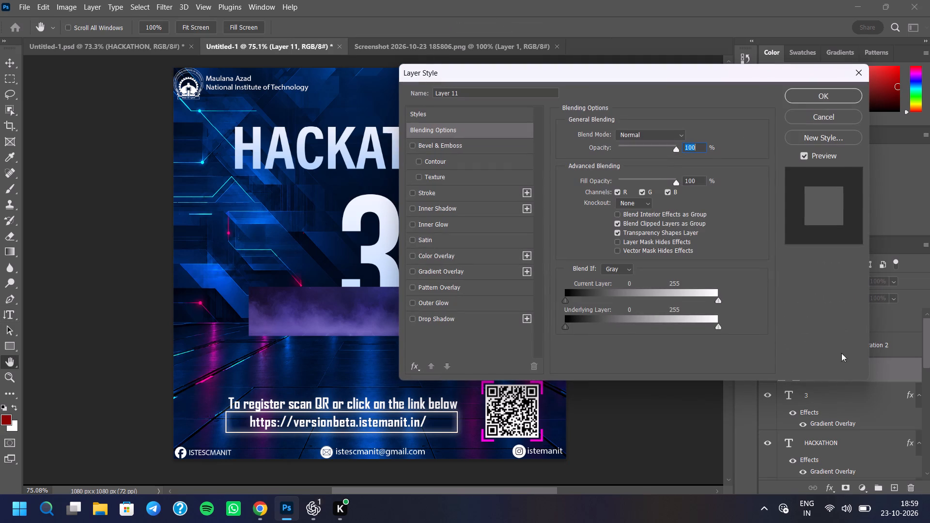
pyautogui.click(816, 126)
pyautogui.click(817, 123)
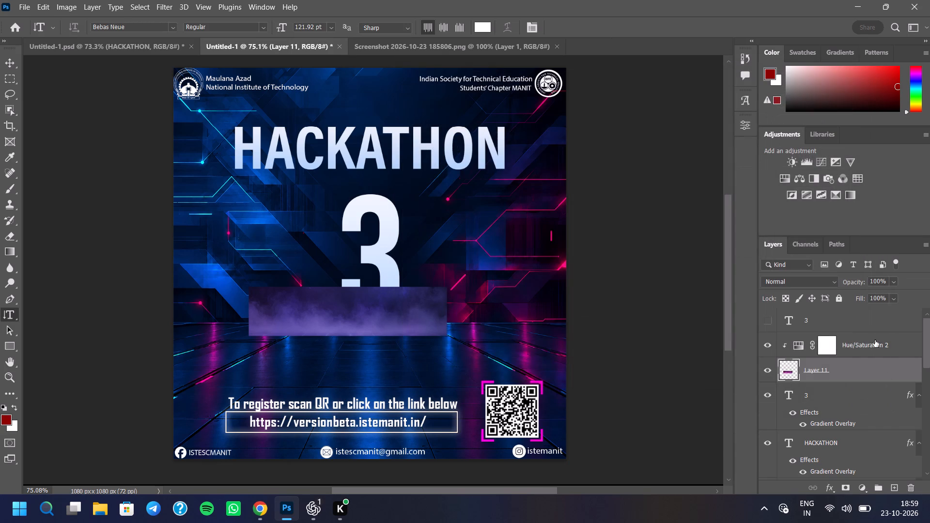
pyautogui.keyDown('ctrl'); pyautogui.click(875, 340); pyautogui.keyUp('ctrl')
pyautogui.click(875, 481)
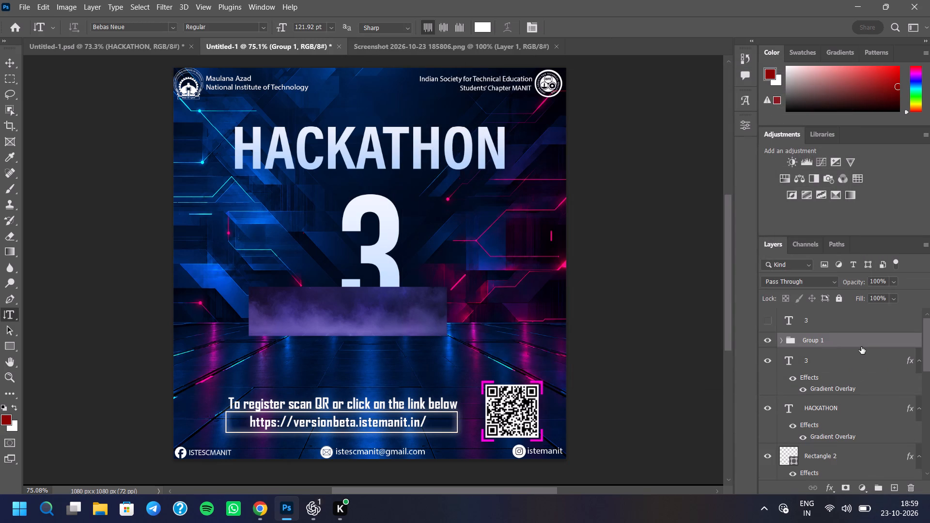
pyautogui.moveTo(860, 344); pyautogui.dragTo(853, 401)
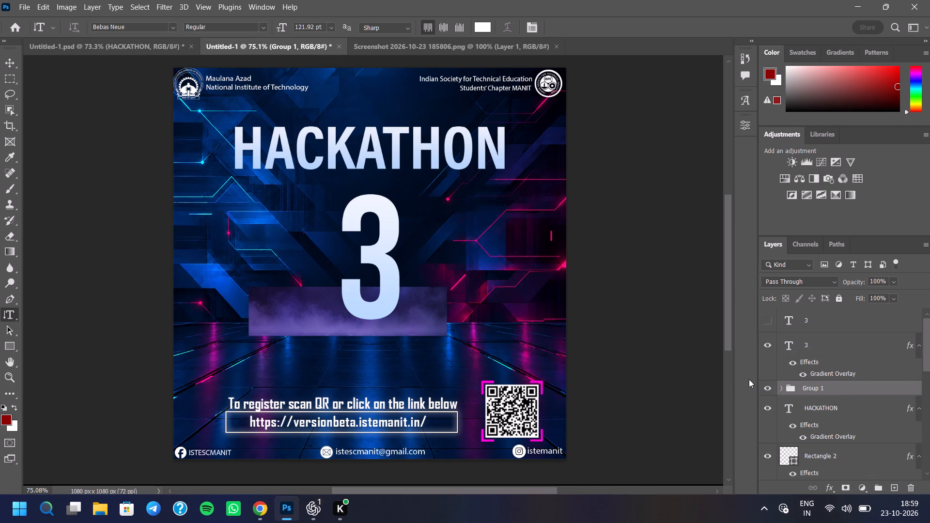
# Move the smoke group to about X 541.5 px, Y 644.5 px, centred behind the base of the 3.
pyautogui.hotkey('ctrl', 't')
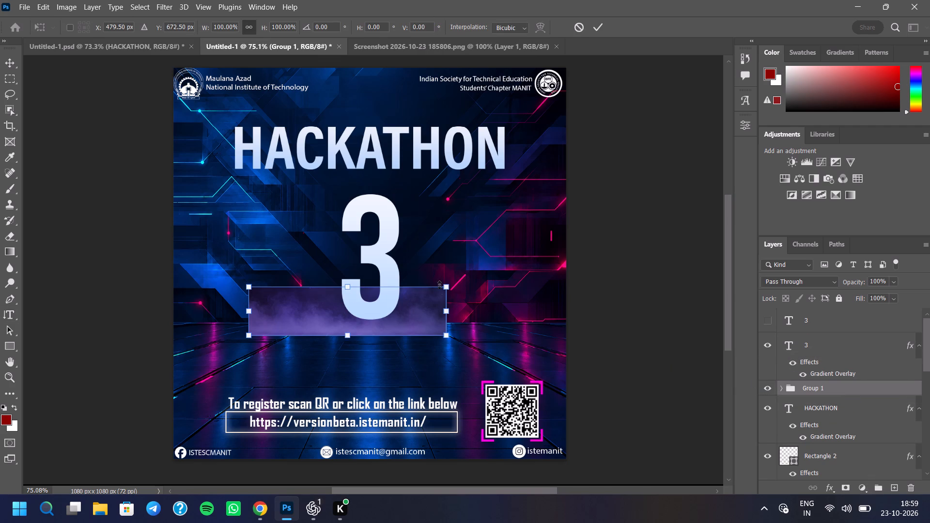
pyautogui.moveTo(422, 310); pyautogui.dragTo(442, 295)
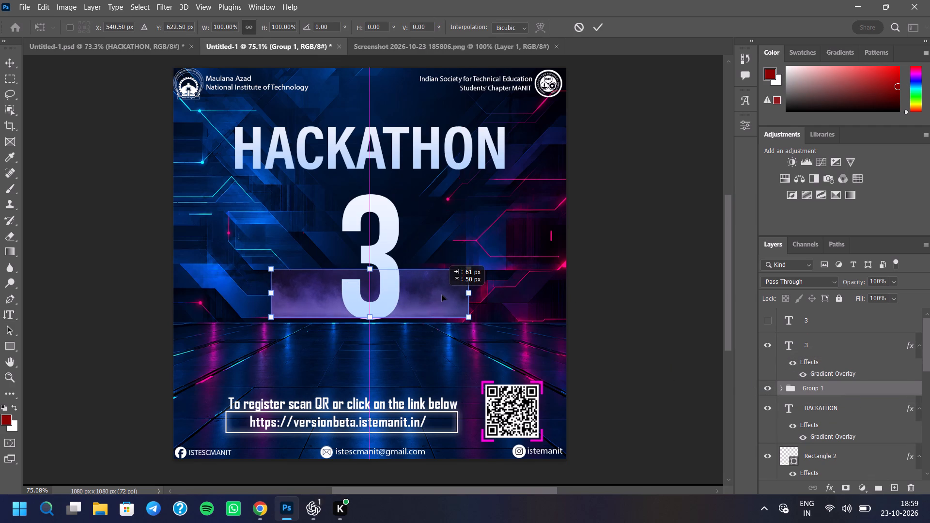
pyautogui.moveTo(442, 295); pyautogui.dragTo(449, 297)
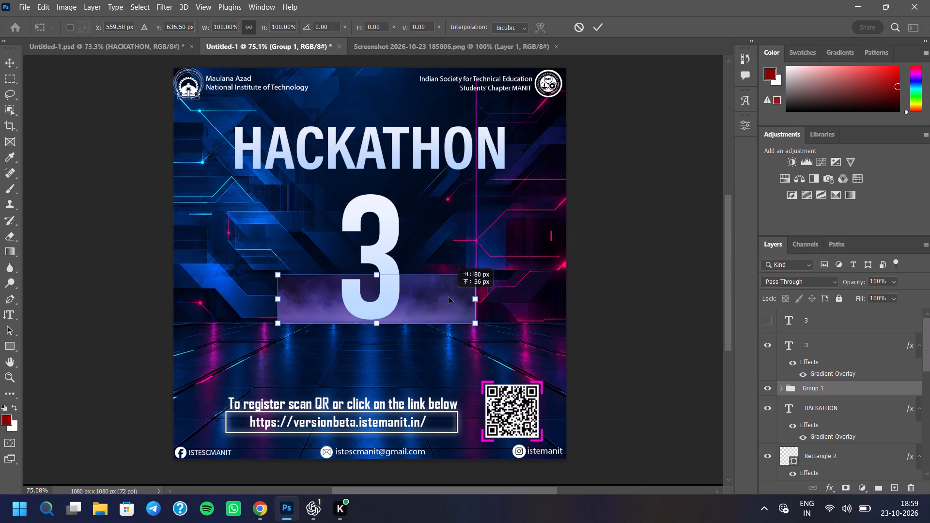
pyautogui.moveTo(449, 297); pyautogui.dragTo(447, 300)
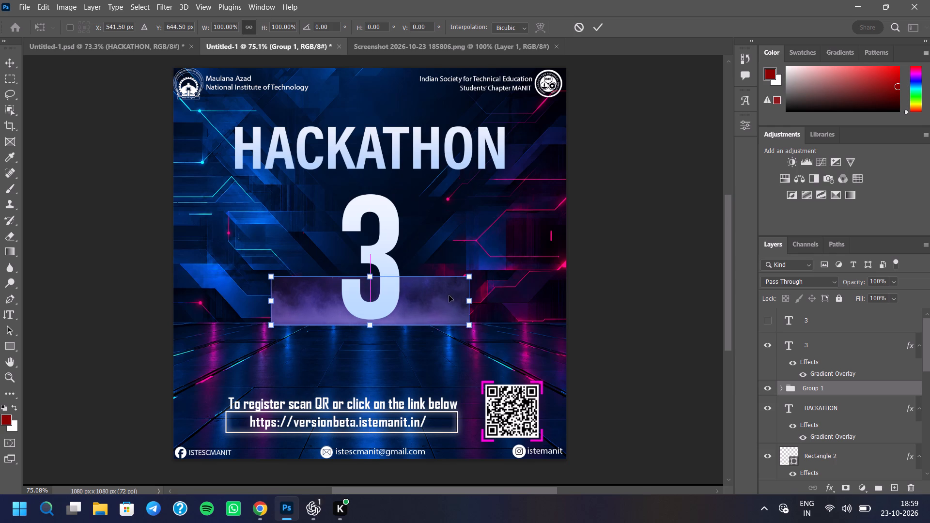
pyautogui.click(594, 34)
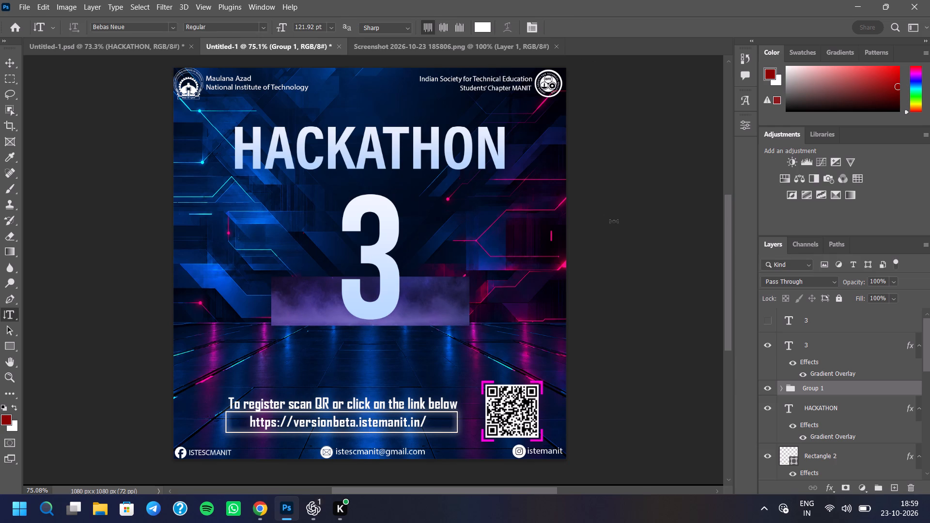
# Set the smoke group's blend mode to Lighten.
pyautogui.click(825, 280)
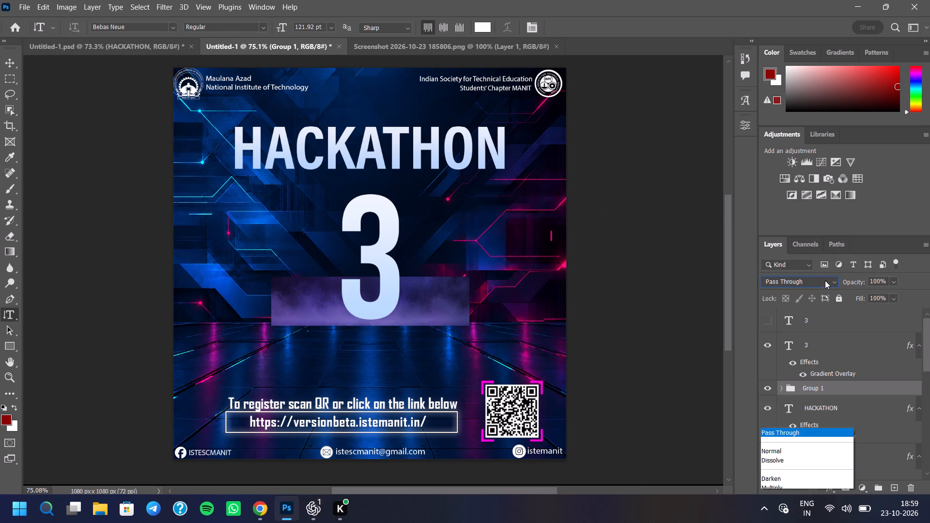
pyautogui.click(813, 200)
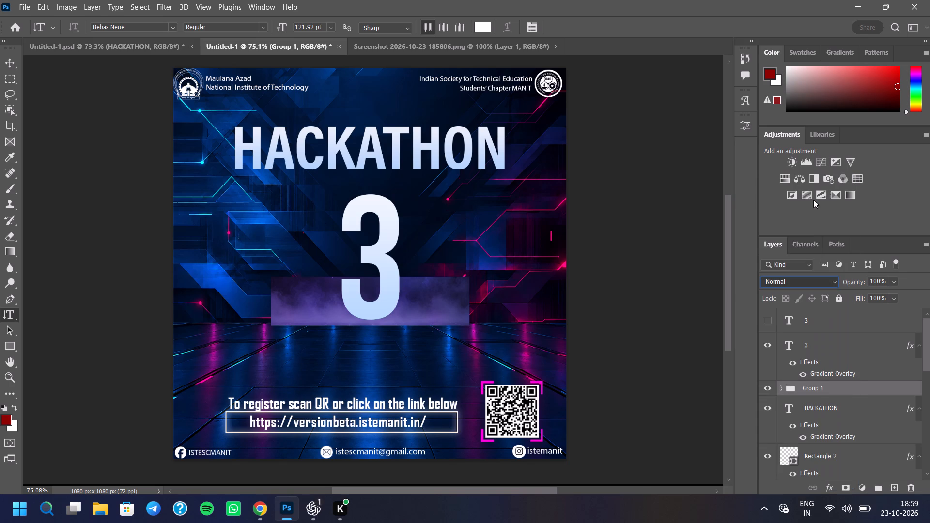
pyautogui.click(814, 284)
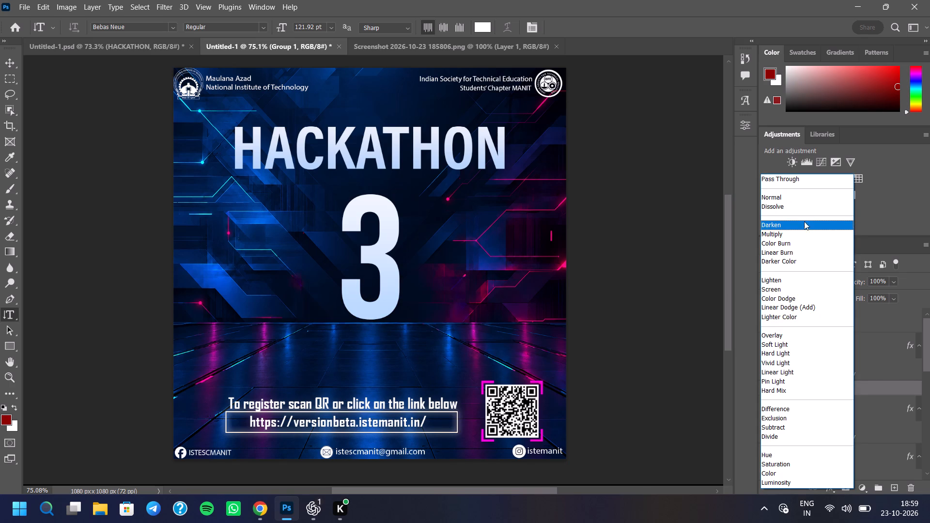
pyautogui.click(804, 279)
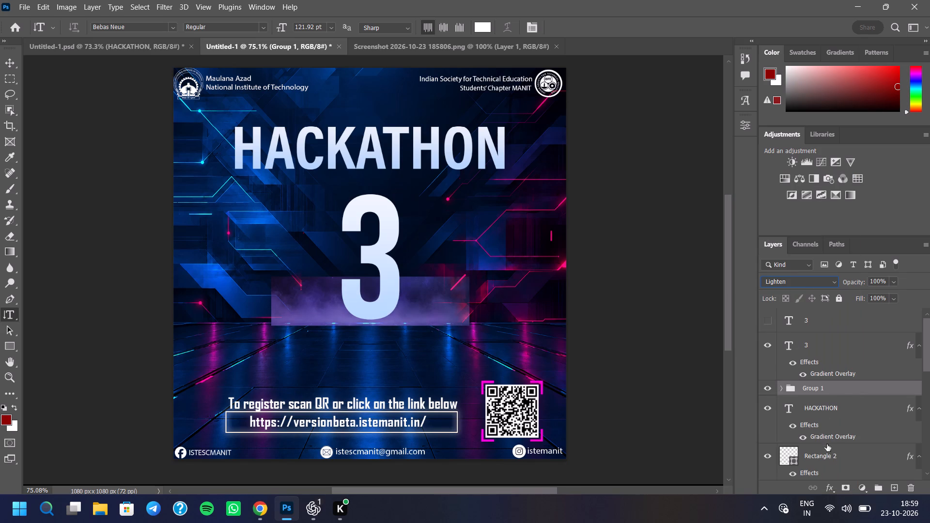
# Add a layer mask to the smoke group and set up a Soft Round eraser with 73% flow and 68% opacity.
pyautogui.click(849, 485)
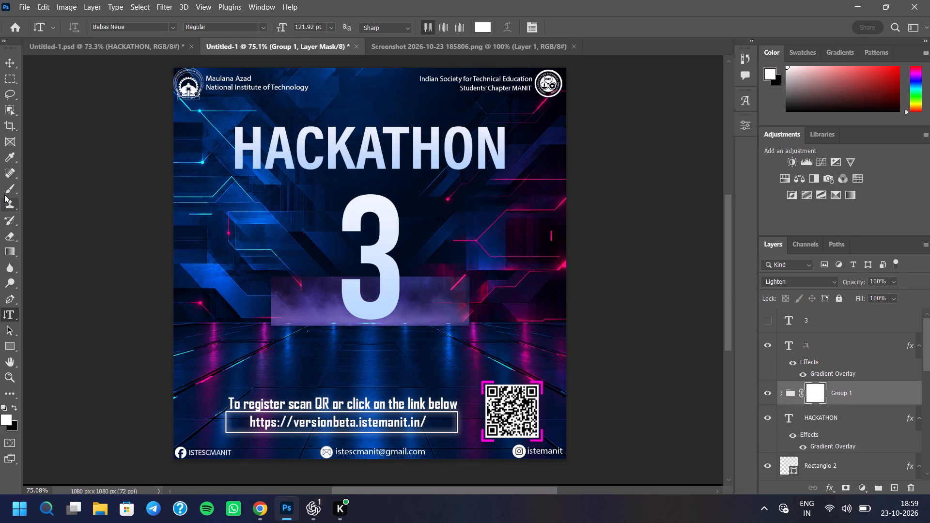
pyautogui.click(8, 239)
pyautogui.rightClick(195, 206)
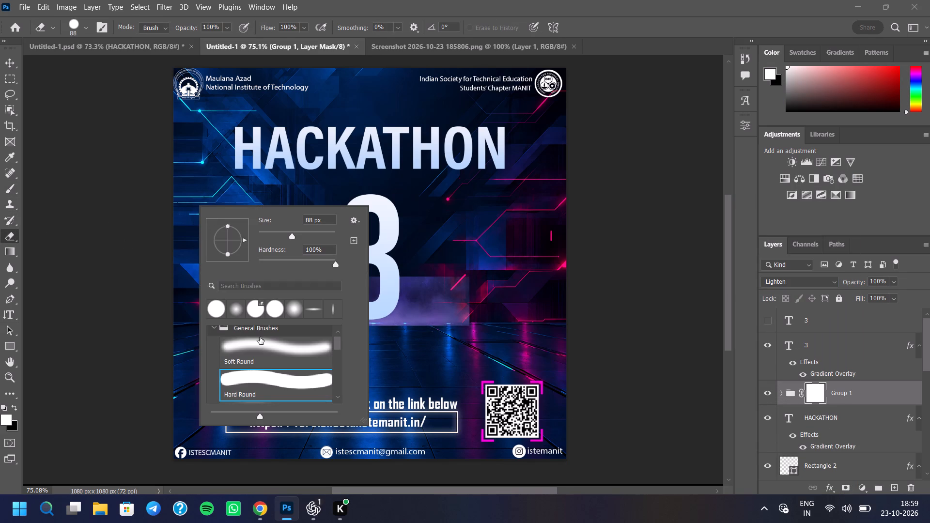
pyautogui.click(262, 349)
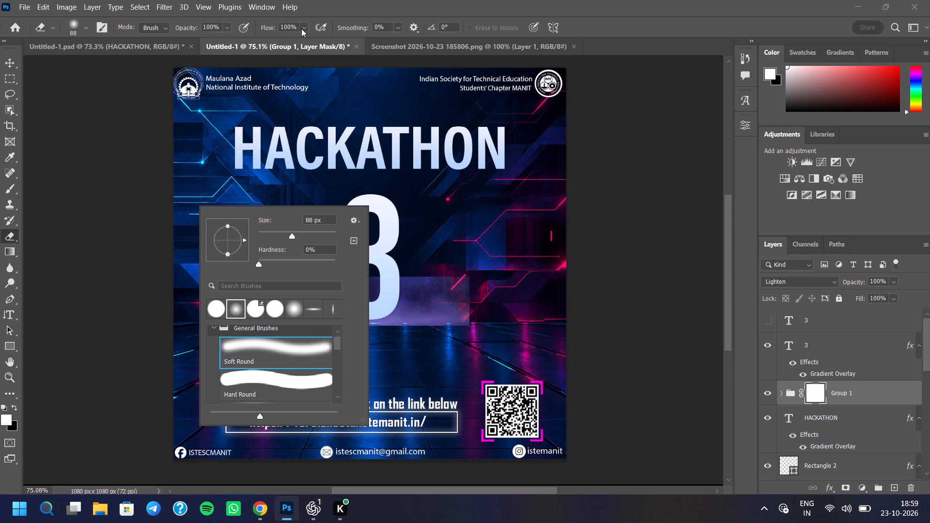
pyautogui.click(301, 29)
pyautogui.click(302, 42)
pyautogui.click(224, 27)
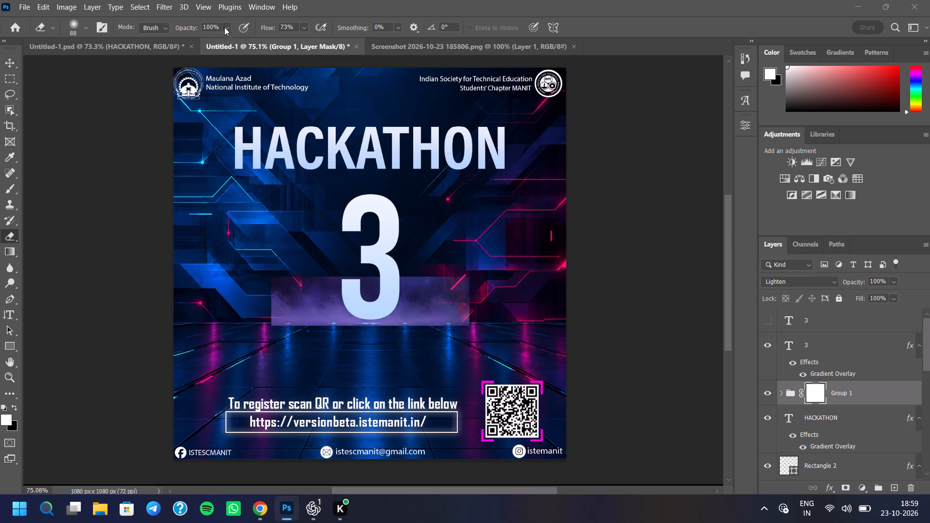
pyautogui.click(222, 38)
pyautogui.click(111, 190)
# Fade the smoke's hard left edge on the group mask with the soft eraser, from upper corner to floor.
pyautogui.scroll(9, 326, 294)
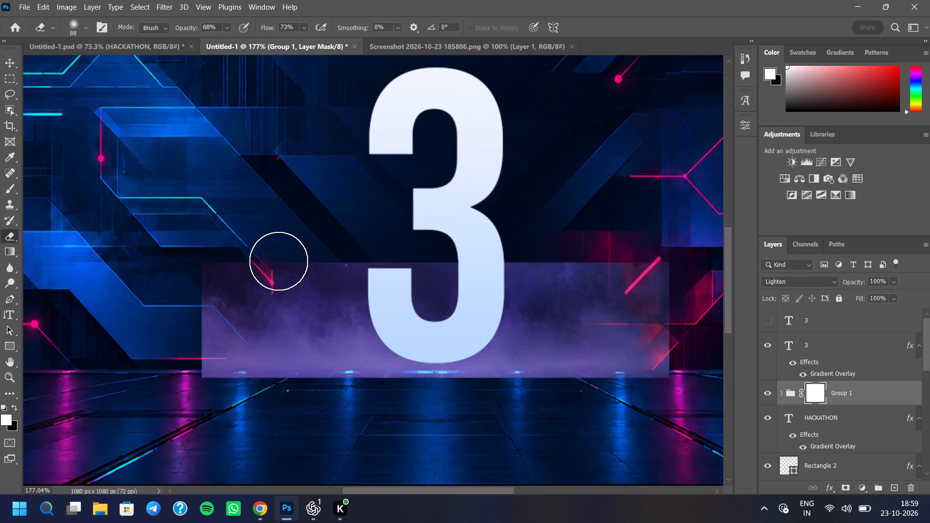
pyautogui.moveTo(278, 261); pyautogui.dragTo(200, 278)
pyautogui.moveTo(191, 292); pyautogui.dragTo(170, 335)
pyautogui.click(169, 339)
pyautogui.moveTo(189, 304); pyautogui.dragTo(188, 327)
pyautogui.moveTo(188, 328); pyautogui.dragTo(188, 385)
pyautogui.moveTo(188, 393); pyautogui.dragTo(188, 407)
pyautogui.click(189, 400)
pyautogui.moveTo(189, 395); pyautogui.dragTo(201, 395)
# Soften the smoke's bottom edge along the floor line by erasing on the group mask from left to right.
pyautogui.click(227, 394)
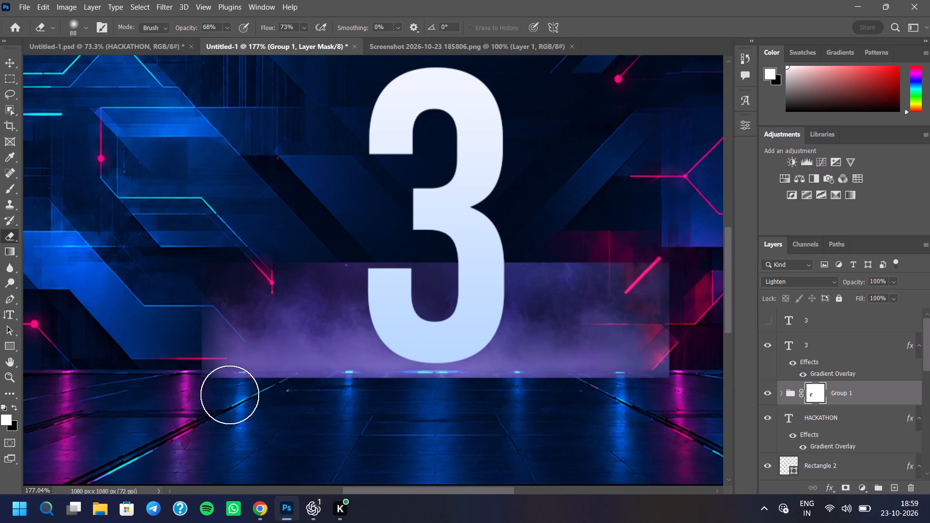
pyautogui.moveTo(231, 395); pyautogui.dragTo(218, 395)
pyautogui.click(202, 394)
pyautogui.click(255, 405)
pyautogui.moveTo(248, 393); pyautogui.dragTo(281, 390)
pyautogui.moveTo(292, 387); pyautogui.dragTo(299, 387)
pyautogui.moveTo(304, 387); pyautogui.dragTo(344, 386)
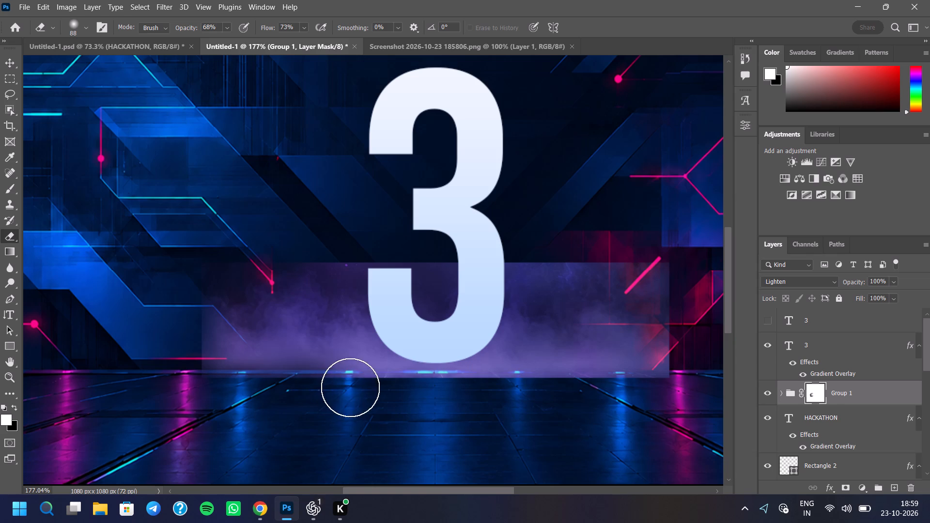
pyautogui.moveTo(362, 390); pyautogui.dragTo(376, 390)
pyautogui.click(398, 390)
pyautogui.moveTo(405, 390); pyautogui.dragTo(415, 390)
pyautogui.moveTo(437, 390); pyautogui.dragTo(443, 390)
pyautogui.click(479, 390)
pyautogui.moveTo(485, 388); pyautogui.dragTo(492, 388)
pyautogui.moveTo(527, 388); pyautogui.dragTo(537, 388)
pyautogui.moveTo(570, 388); pyautogui.dragTo(585, 389)
pyautogui.moveTo(627, 389); pyautogui.dragTo(632, 389)
pyautogui.moveTo(663, 388); pyautogui.dragTo(677, 385)
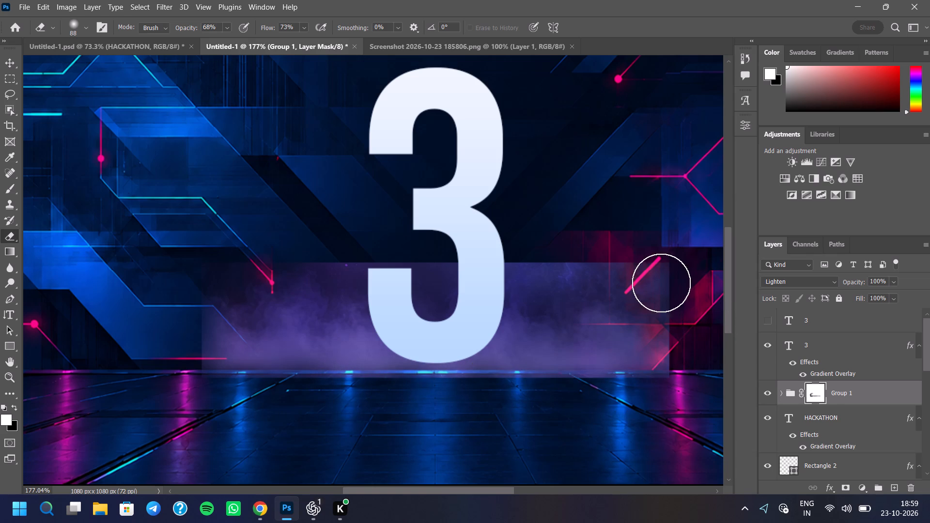
# Erase the smoke's straight top edge on both sides of the 3 in the group mask.
pyautogui.moveTo(650, 272); pyautogui.dragTo(435, 263)
pyautogui.click(393, 268)
pyautogui.moveTo(393, 265); pyautogui.dragTo(398, 265)
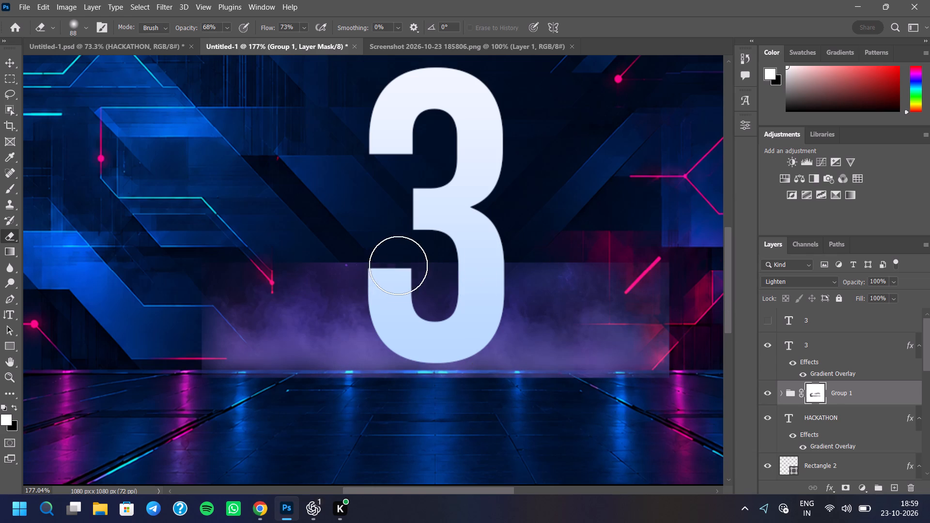
pyautogui.moveTo(398, 265); pyautogui.dragTo(177, 291)
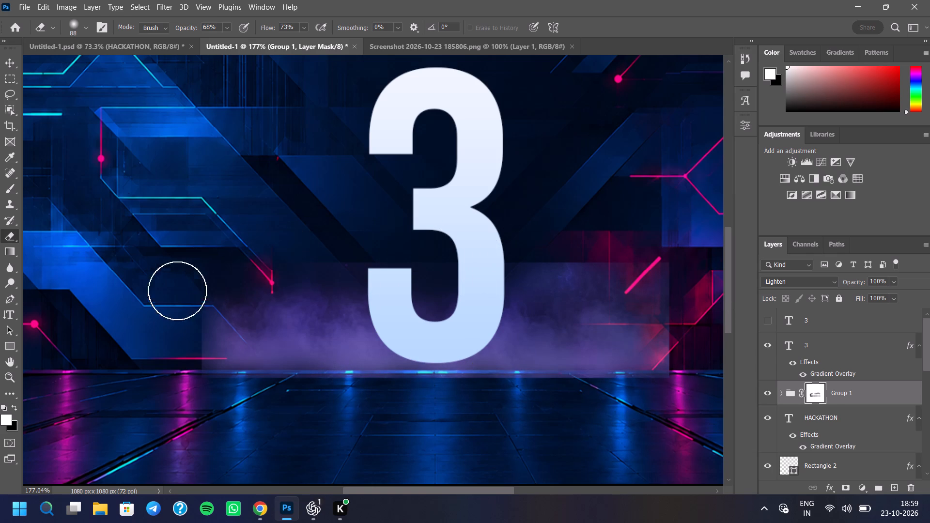
pyautogui.moveTo(177, 291); pyautogui.dragTo(384, 246)
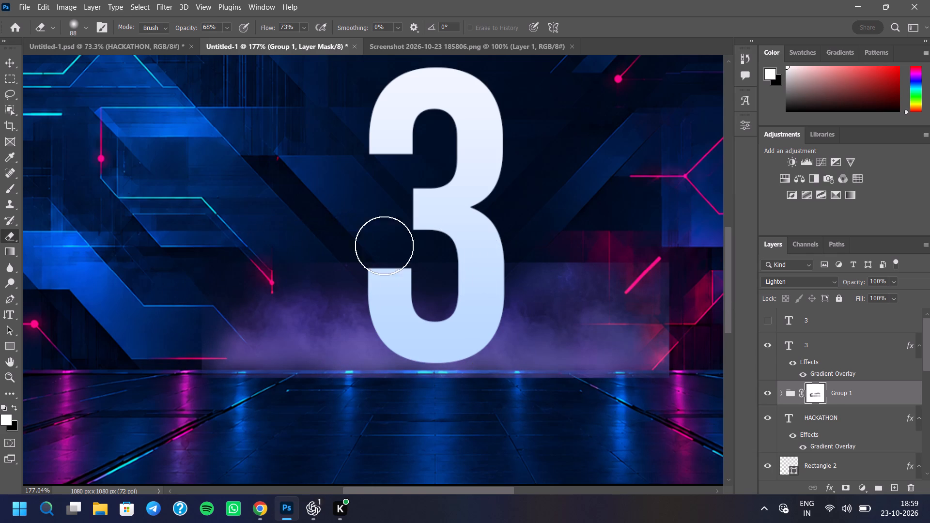
pyautogui.moveTo(384, 246); pyautogui.dragTo(679, 276)
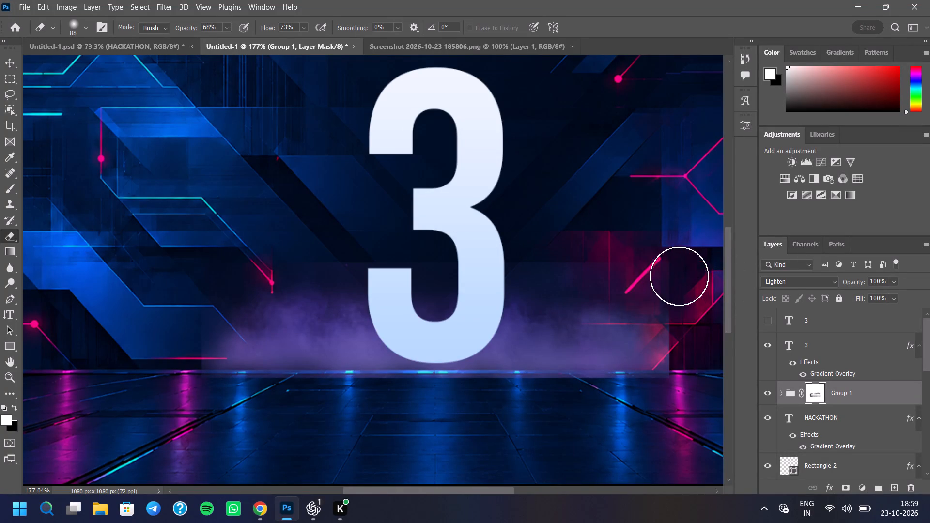
pyautogui.moveTo(679, 276); pyautogui.dragTo(642, 277)
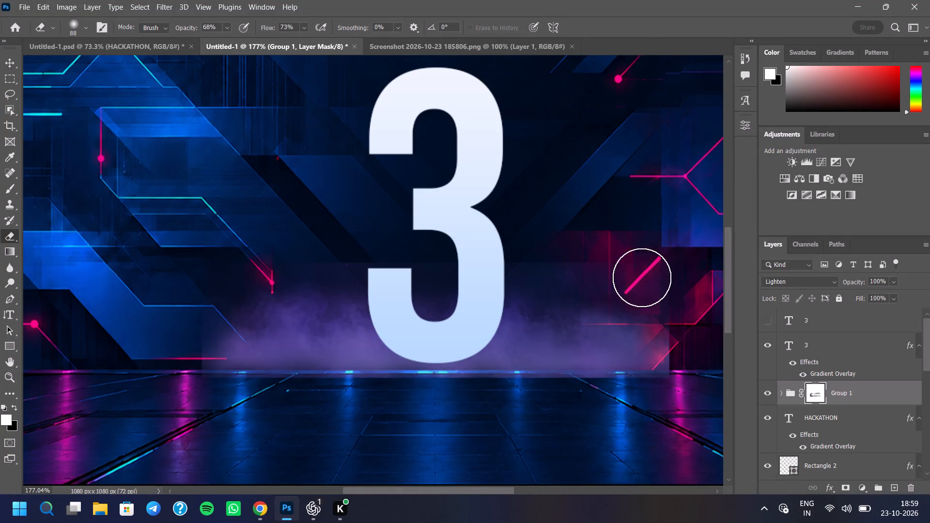
# Fade the smoke's hard right edge in the group mask, down to its lower corner at the floor.
pyautogui.moveTo(642, 277); pyautogui.dragTo(671, 294)
pyautogui.moveTo(666, 288); pyautogui.dragTo(691, 324)
pyautogui.moveTo(688, 332); pyautogui.dragTo(689, 349)
pyautogui.moveTo(689, 354); pyautogui.dragTo(691, 373)
pyautogui.click(691, 379)
pyautogui.click(689, 373)
pyautogui.moveTo(689, 348); pyautogui.dragTo(687, 334)
pyautogui.moveTo(683, 314); pyautogui.dragTo(689, 328)
pyautogui.moveTo(689, 305); pyautogui.dragTo(693, 373)
pyautogui.moveTo(691, 374); pyautogui.dragTo(663, 387)
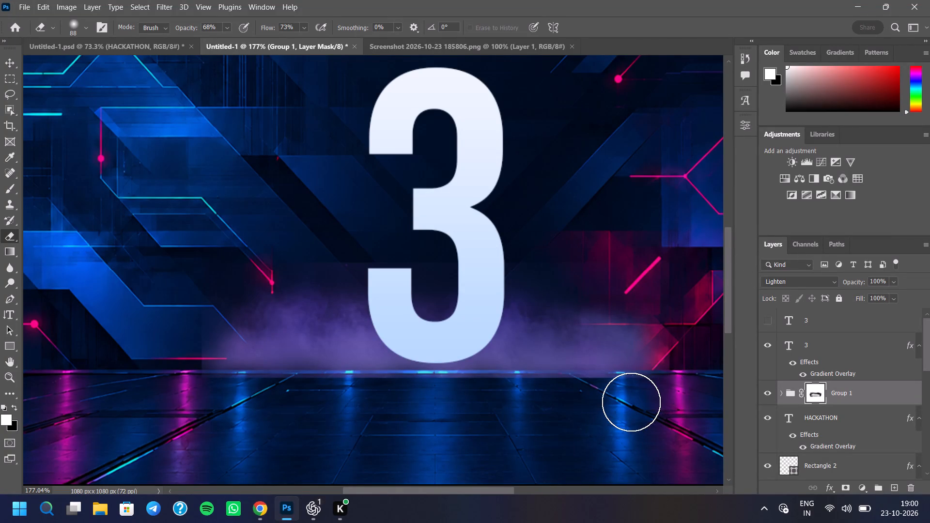
# Erase the remaining smoke along the lower left edge and the floor line in the group mask.
pyautogui.doubleClick(179, 370)
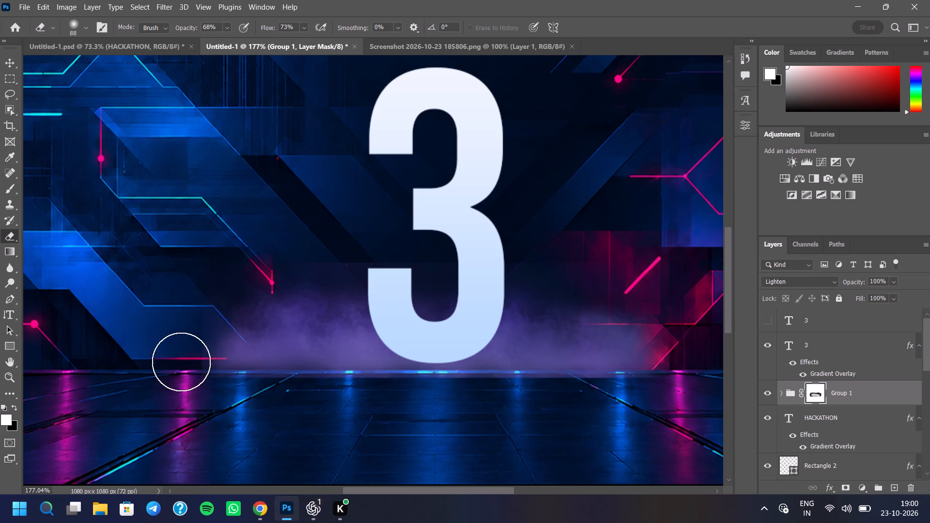
pyautogui.moveTo(182, 362); pyautogui.dragTo(190, 367)
pyautogui.click(191, 338)
pyautogui.moveTo(191, 340); pyautogui.dragTo(194, 350)
pyautogui.moveTo(196, 352); pyautogui.dragTo(201, 366)
pyautogui.click(206, 382)
pyautogui.moveTo(232, 401); pyautogui.dragTo(442, 403)
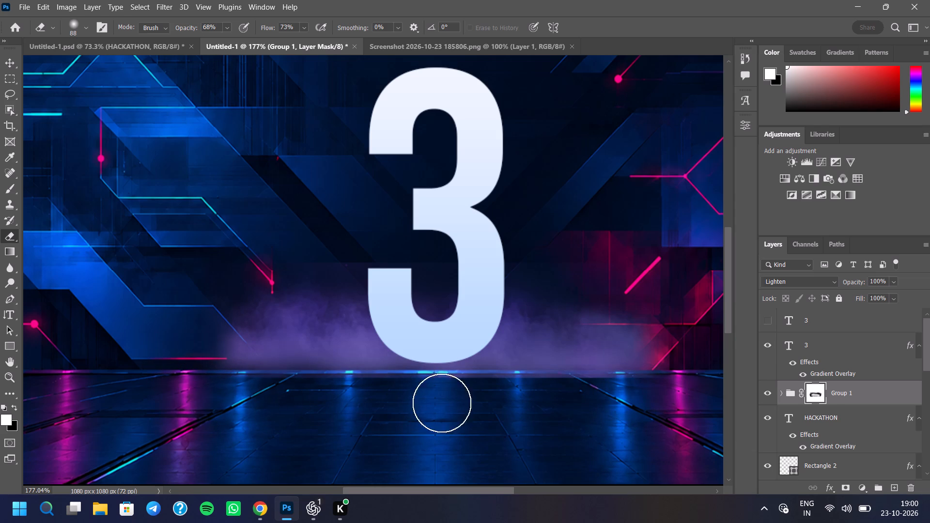
pyautogui.moveTo(442, 403); pyautogui.dragTo(641, 395)
pyautogui.scroll(-5, 525, 387)
pyautogui.scroll(-4, 387, 305)
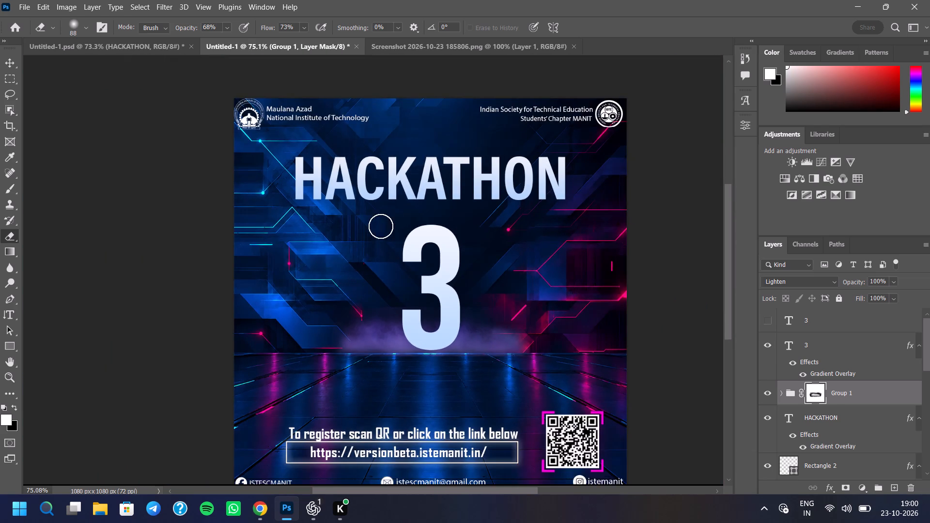
pyautogui.scroll(-1, 403, 234)
pyautogui.scroll(1, 416, 258)
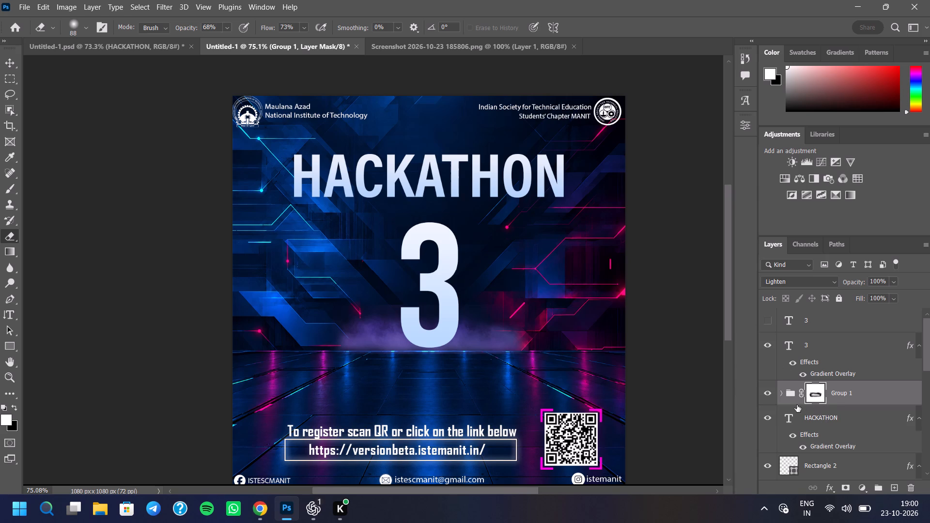
# Set the smoke's Hue/Saturation adjustment to Hue -74 and Saturation +37.
pyautogui.click(779, 391)
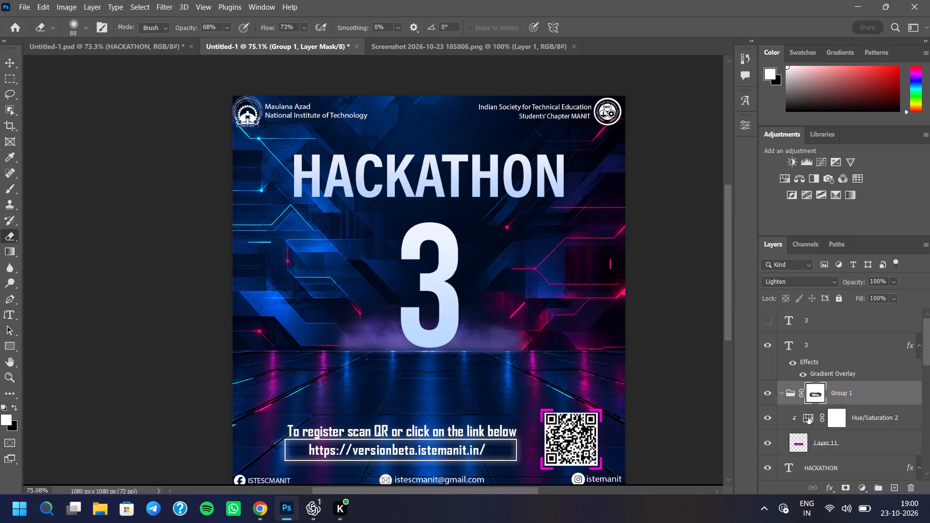
pyautogui.doubleClick(809, 417)
pyautogui.click(604, 207)
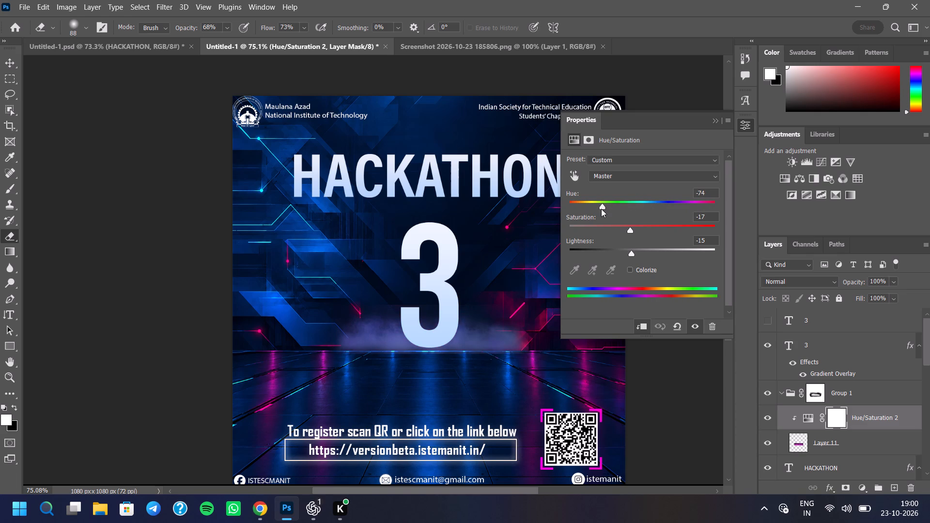
pyautogui.moveTo(629, 229); pyautogui.dragTo(678, 239)
# Set the Saturation of the smoke's Hue/Saturation adjustment to 0.
pyautogui.moveTo(678, 239); pyautogui.dragTo(635, 241)
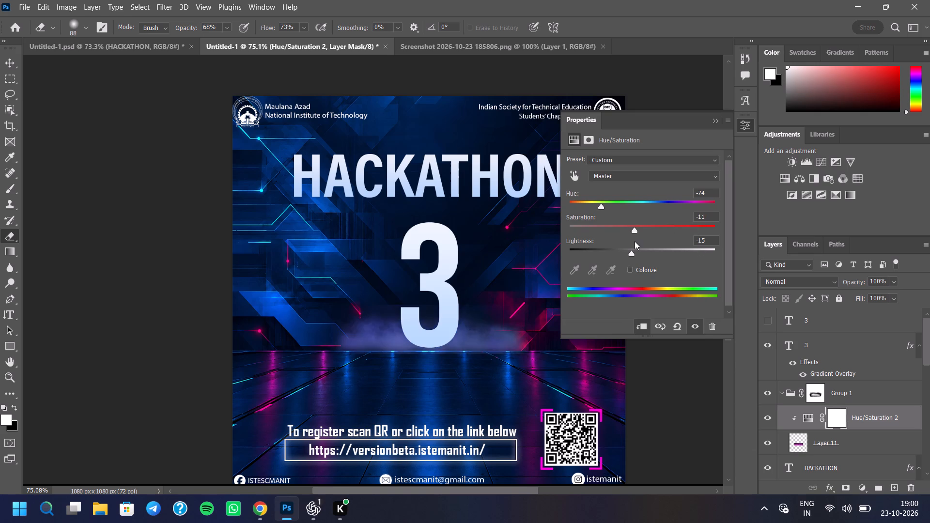
pyautogui.moveTo(635, 241); pyautogui.dragTo(648, 237)
pyautogui.moveTo(648, 237); pyautogui.dragTo(642, 238)
pyautogui.moveTo(642, 238); pyautogui.dragTo(640, 239)
pyautogui.moveTo(640, 239); pyautogui.dragTo(642, 232)
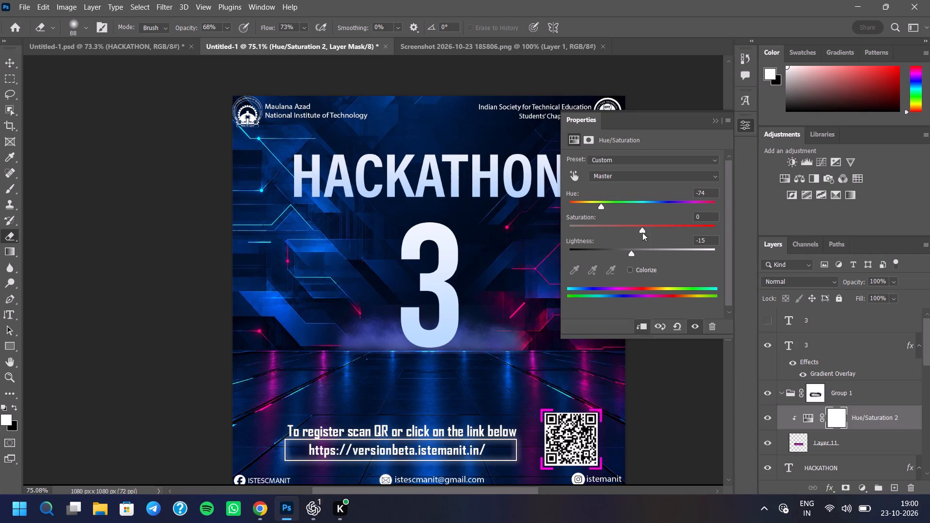
pyautogui.click(712, 119)
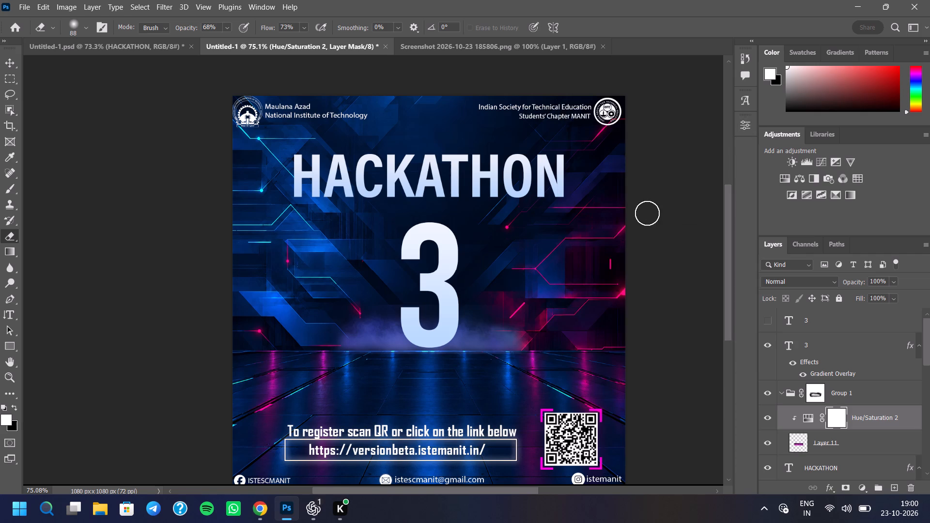
# Lower the opacity of the smoke group, Group 1, to 59%.
pyautogui.click(877, 388)
pyautogui.click(890, 282)
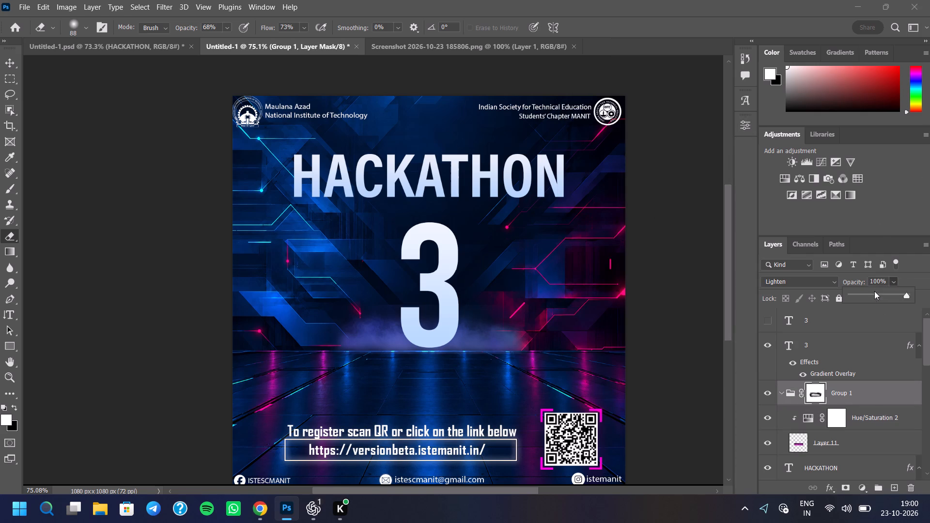
pyautogui.click(881, 293)
pyautogui.click(890, 295)
pyautogui.click(883, 293)
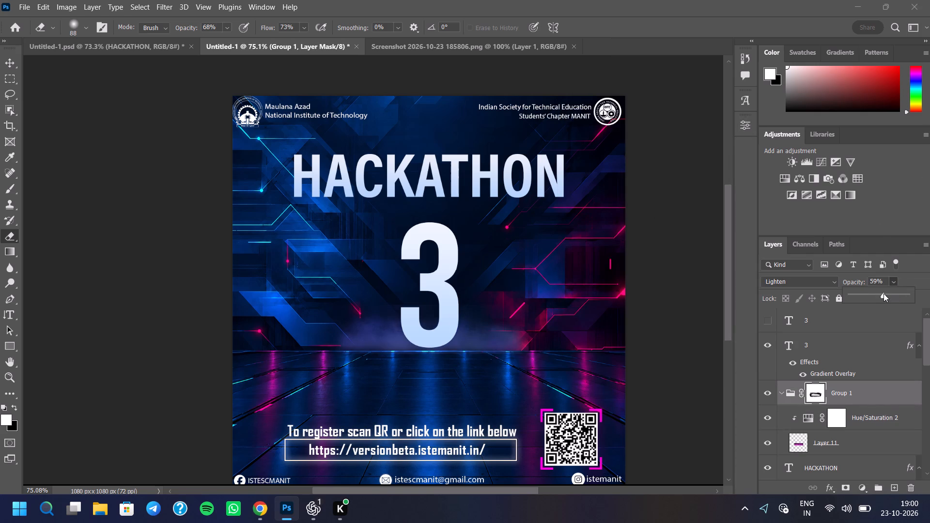
pyautogui.click(890, 281)
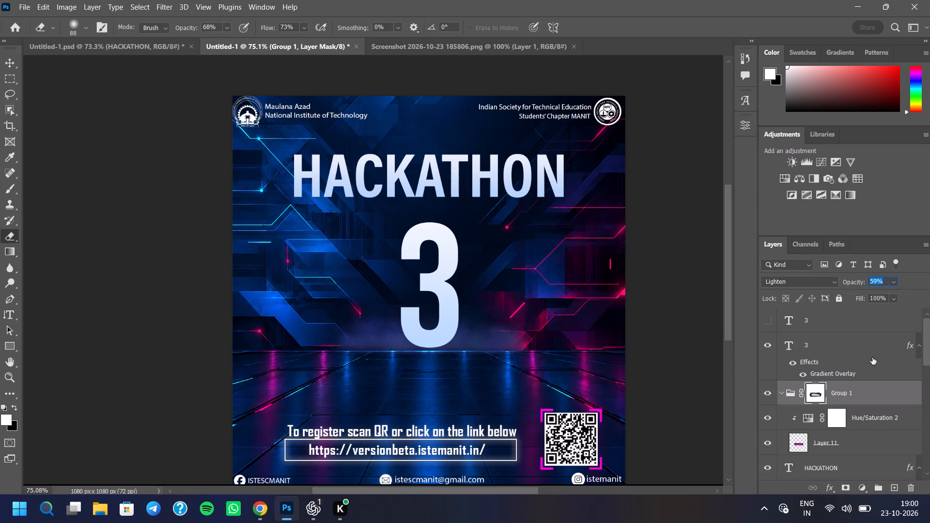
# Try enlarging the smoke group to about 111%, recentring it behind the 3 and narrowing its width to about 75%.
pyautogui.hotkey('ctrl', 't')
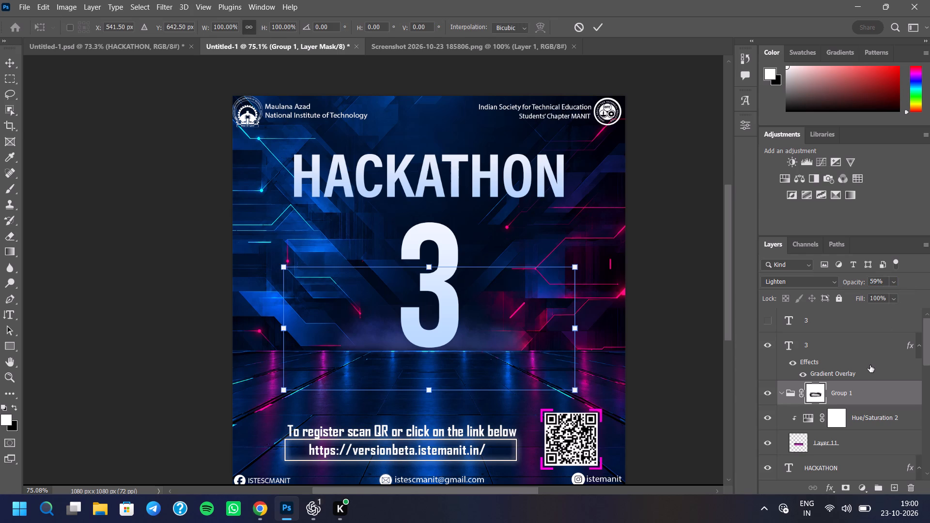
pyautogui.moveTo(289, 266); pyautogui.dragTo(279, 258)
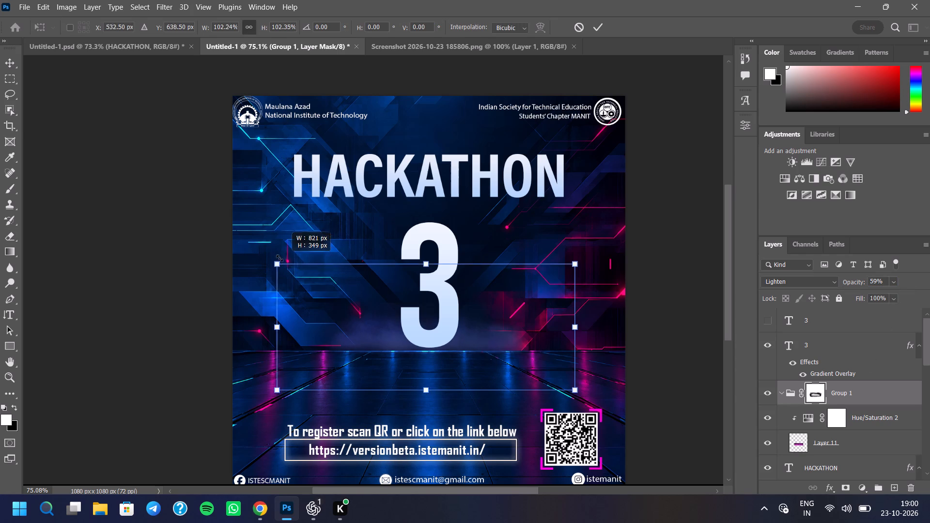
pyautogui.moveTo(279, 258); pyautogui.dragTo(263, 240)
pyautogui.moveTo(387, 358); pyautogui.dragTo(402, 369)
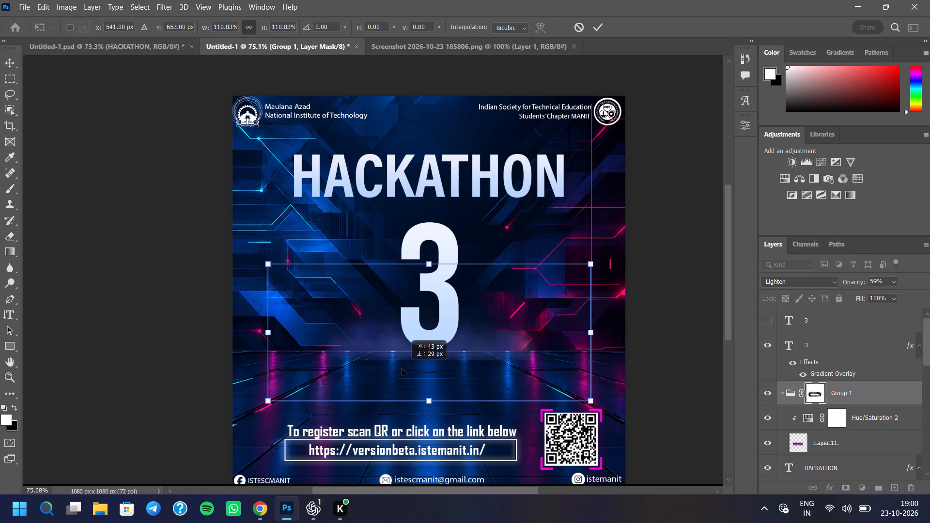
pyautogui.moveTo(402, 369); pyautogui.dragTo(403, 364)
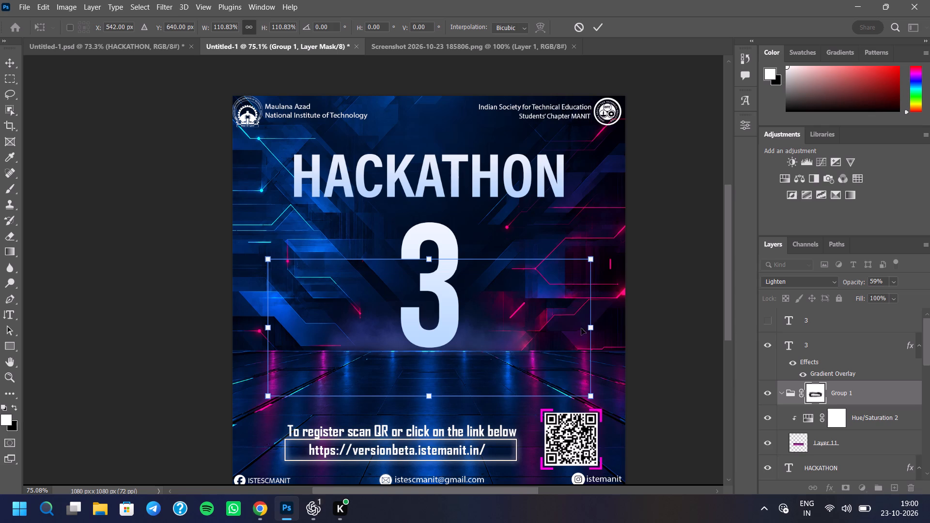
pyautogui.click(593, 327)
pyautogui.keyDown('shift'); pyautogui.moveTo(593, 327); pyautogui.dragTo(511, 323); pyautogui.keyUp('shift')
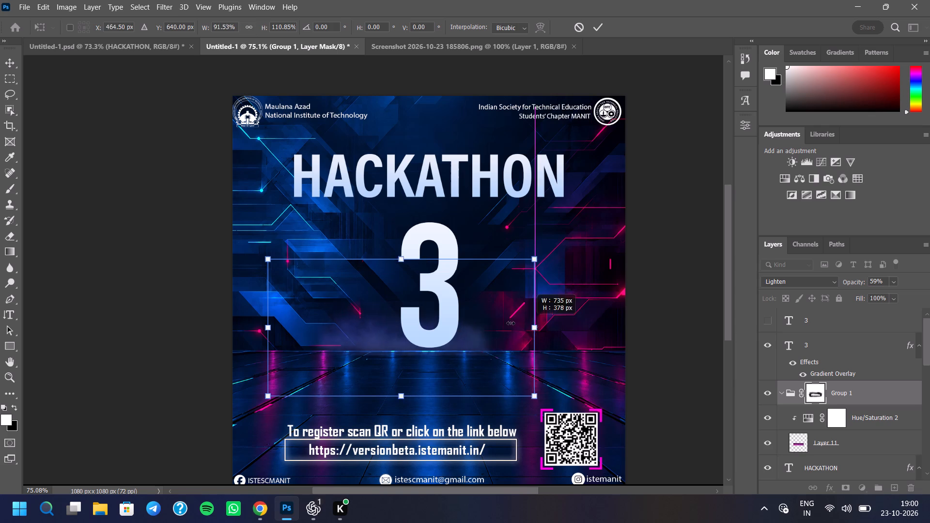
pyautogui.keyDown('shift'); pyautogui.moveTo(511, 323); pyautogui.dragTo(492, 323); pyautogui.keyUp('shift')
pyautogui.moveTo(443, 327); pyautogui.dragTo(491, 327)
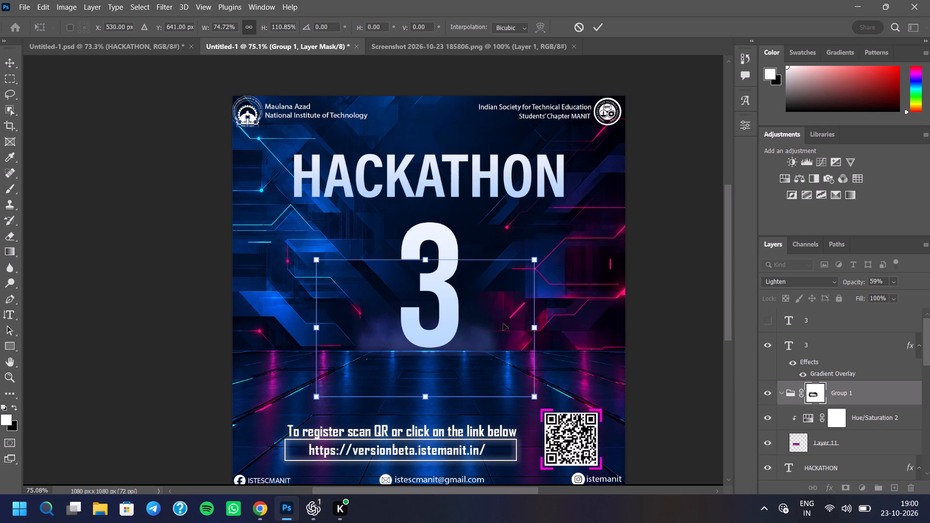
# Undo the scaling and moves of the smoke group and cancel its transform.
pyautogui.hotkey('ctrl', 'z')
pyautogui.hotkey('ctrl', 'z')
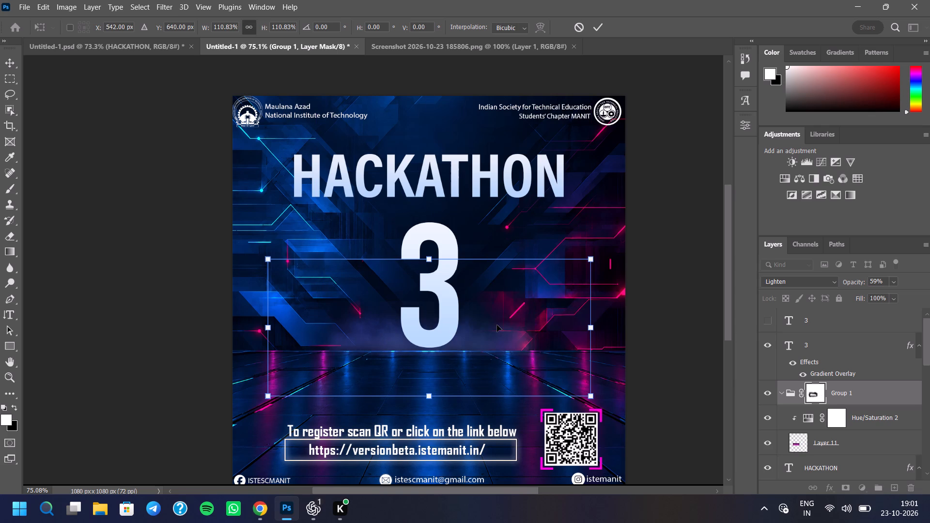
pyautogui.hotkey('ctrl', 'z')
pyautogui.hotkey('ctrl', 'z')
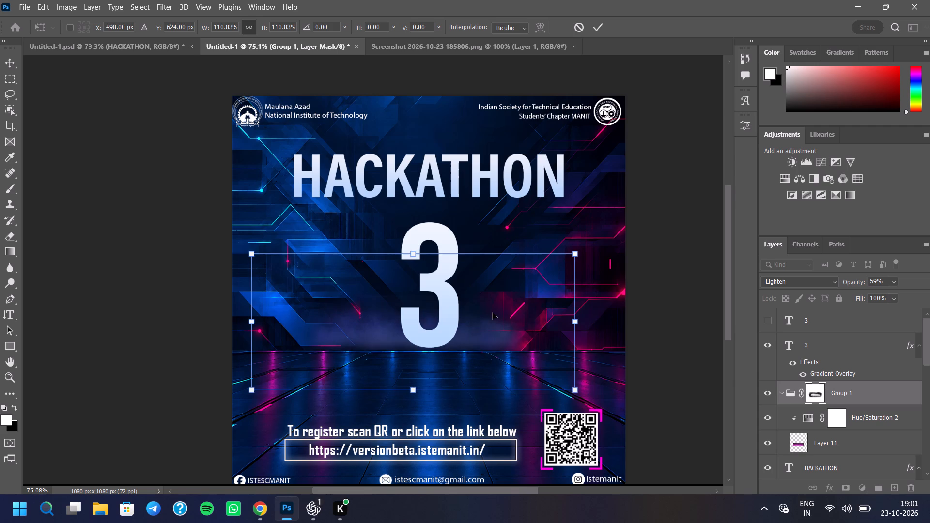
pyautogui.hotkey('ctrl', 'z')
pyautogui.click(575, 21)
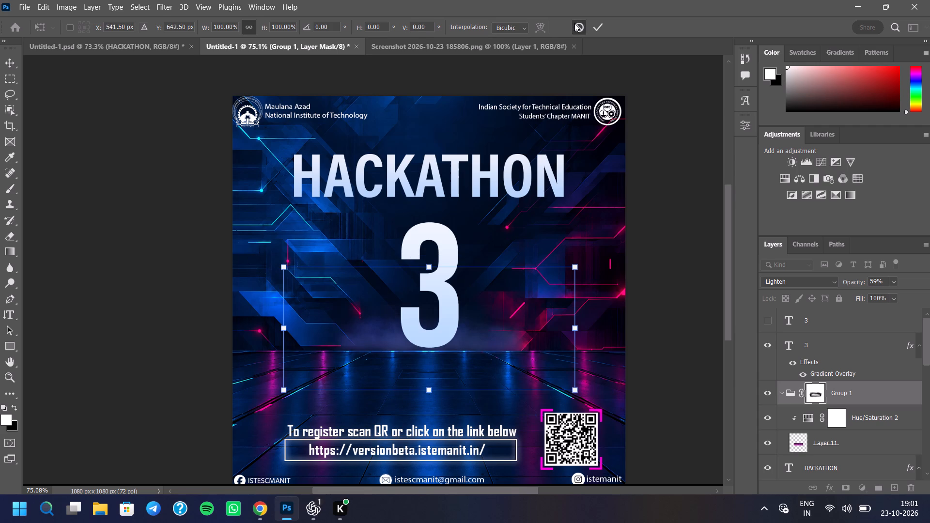
# Inspect the smoke around the 3 and compare it with the smoke screenshot and the purple VERSION poster.
pyautogui.scroll(13, 435, 299)
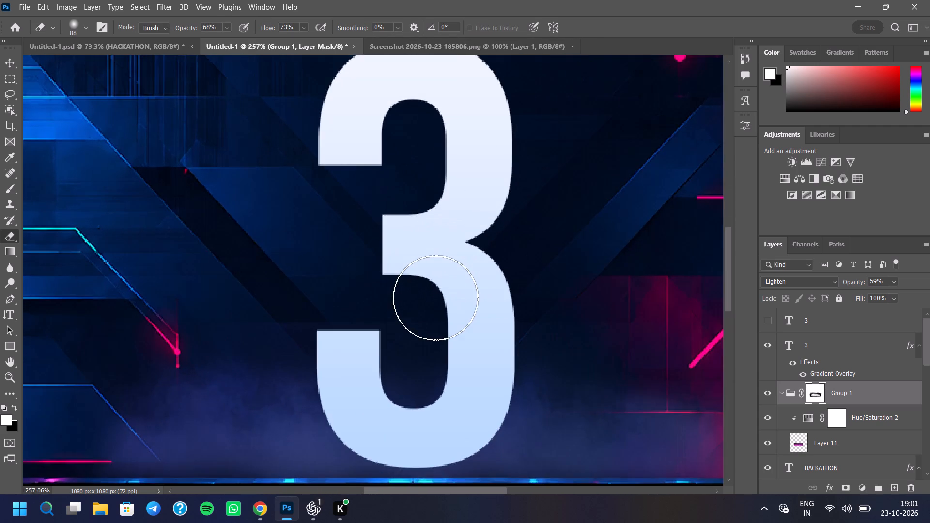
pyautogui.scroll(-11, 435, 298)
pyautogui.click(423, 49)
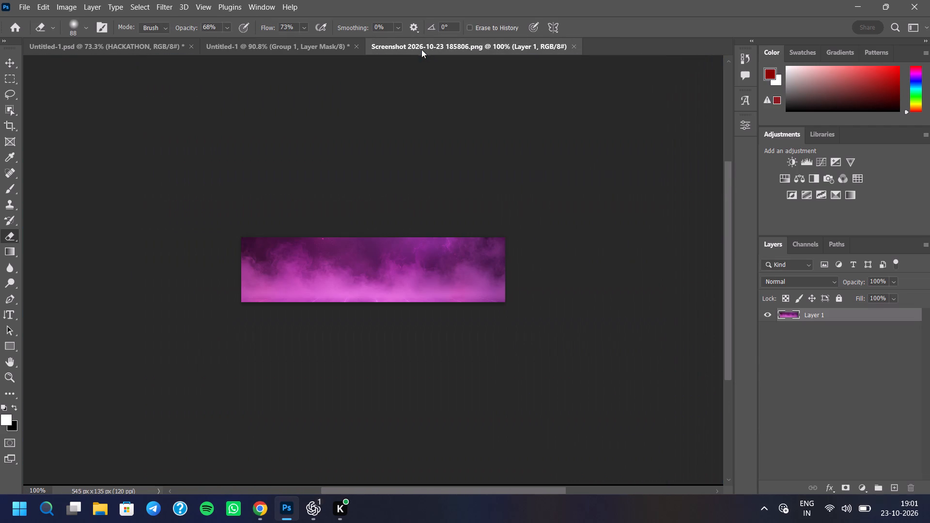
pyautogui.click(316, 40)
pyautogui.click(148, 41)
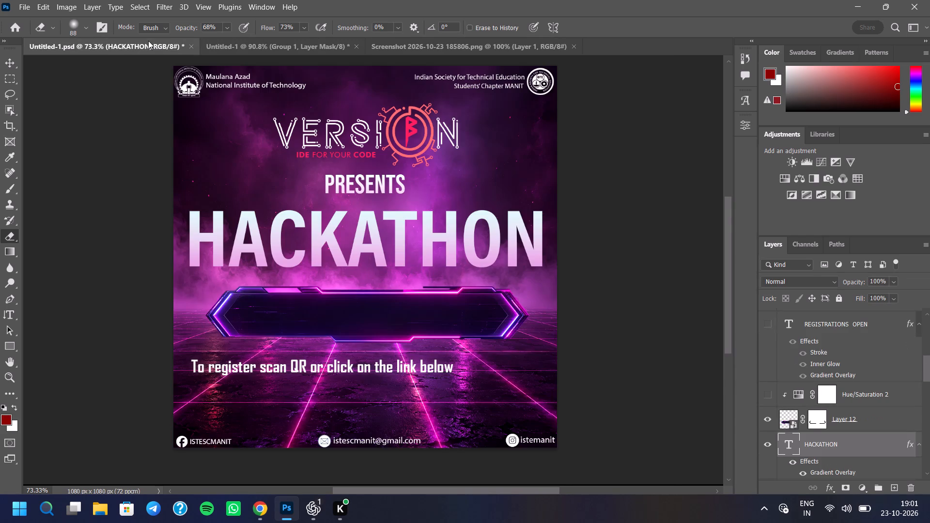
pyautogui.click(271, 41)
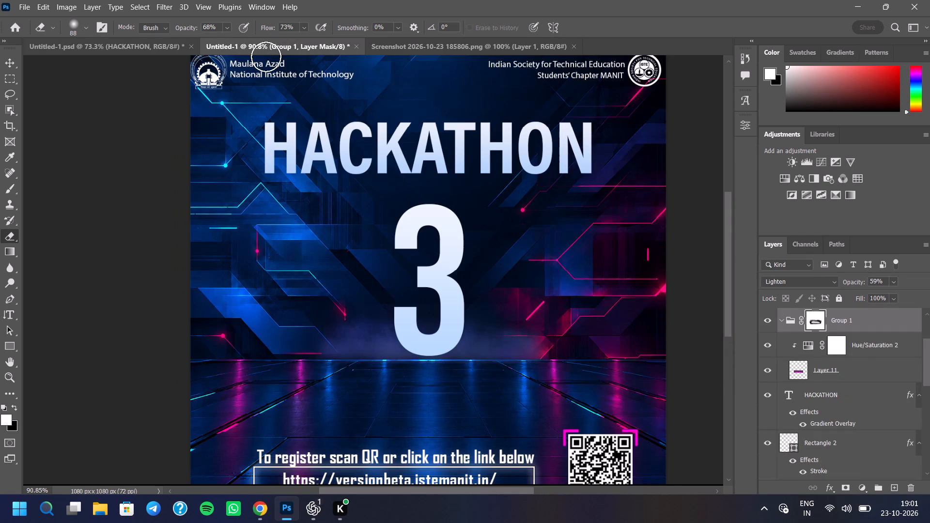
# Hide the smoke group, Group 1, on the countdown poster.
pyautogui.click(779, 317)
pyautogui.click(779, 317)
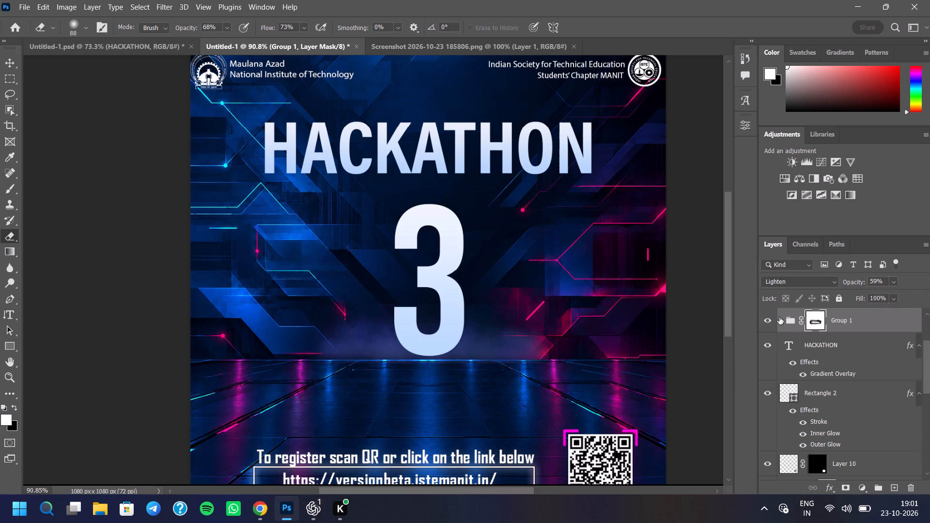
pyautogui.click(772, 324)
pyautogui.scroll(-4, 465, 352)
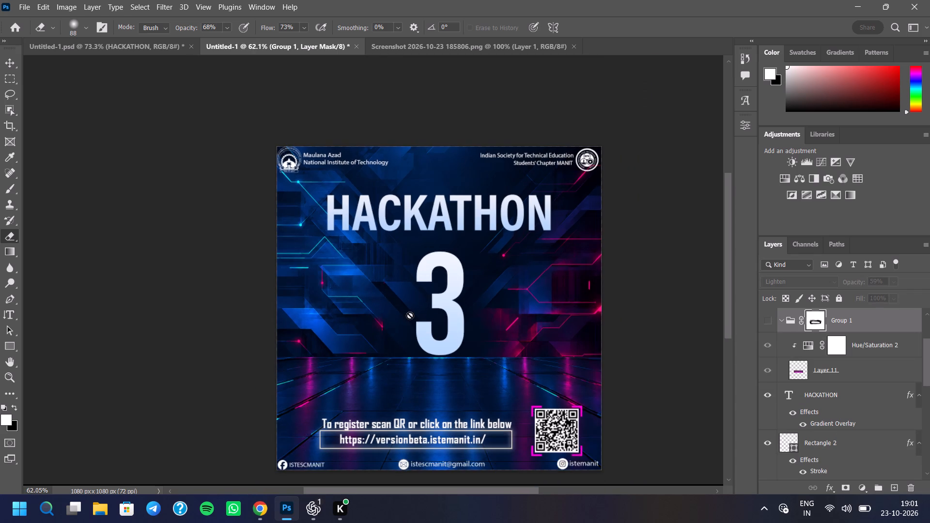
pyautogui.scroll(-1, 394, 293)
pyautogui.scroll(1, 390, 289)
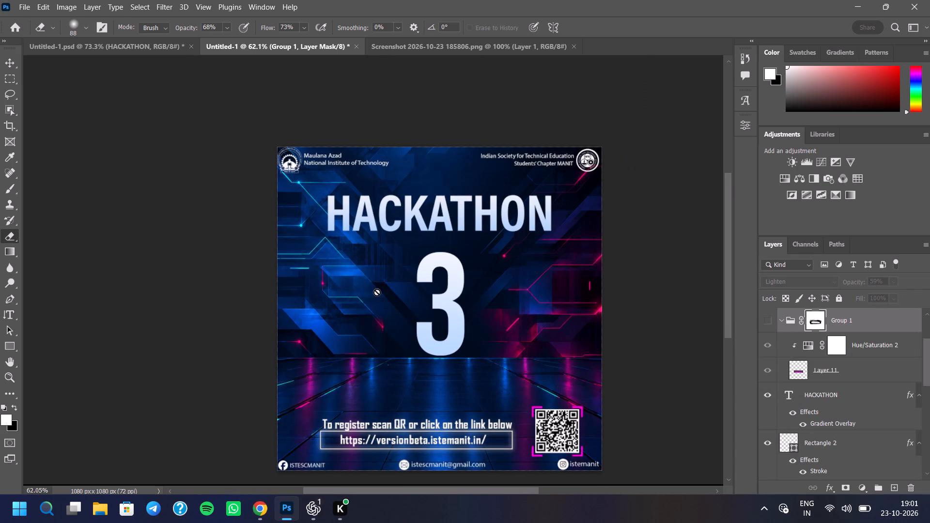
# In Untitled-1.psd, hide the HACKATHON text and the banner frame on Layer 12 to expose the background smoke.
pyautogui.click(435, 48)
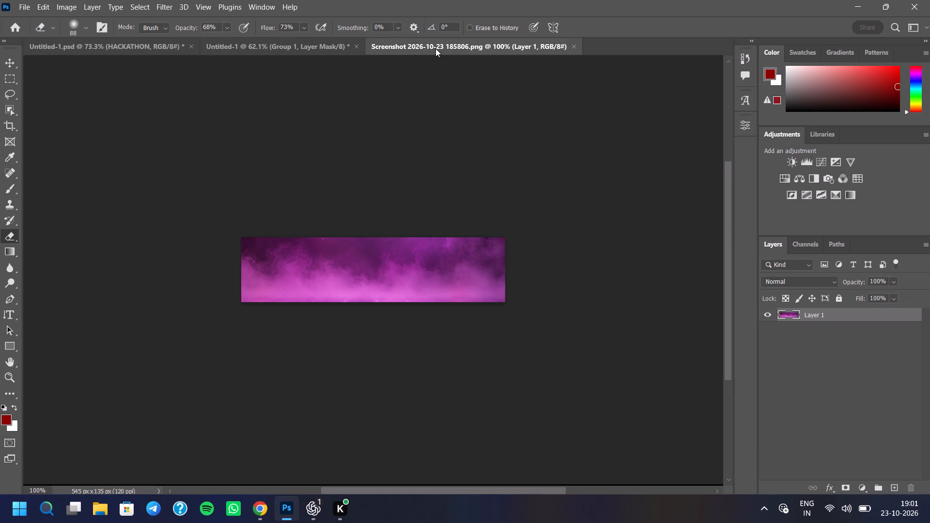
pyautogui.click(122, 41)
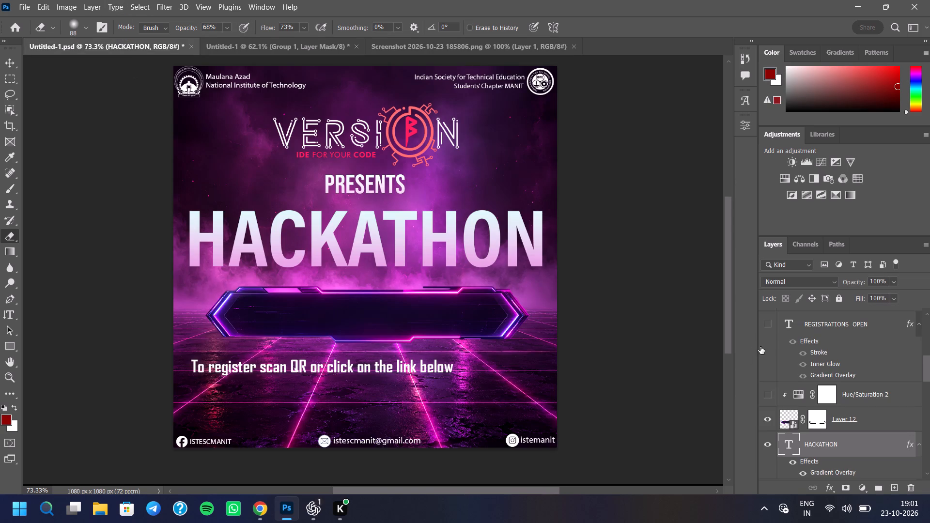
pyautogui.click(770, 448)
pyautogui.click(763, 419)
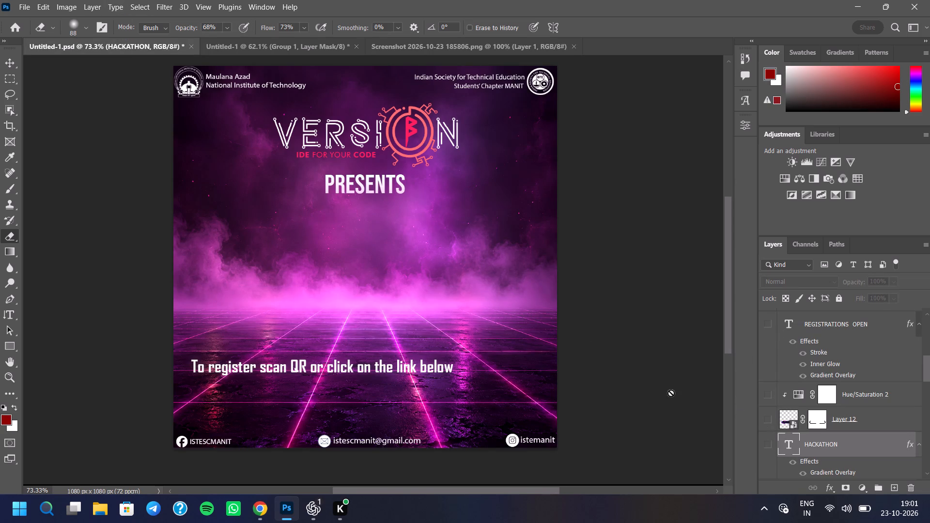
# Select a rectangular band of smoke above the floor line, 1080 px wide and about 210 px high.
pyautogui.click(13, 80)
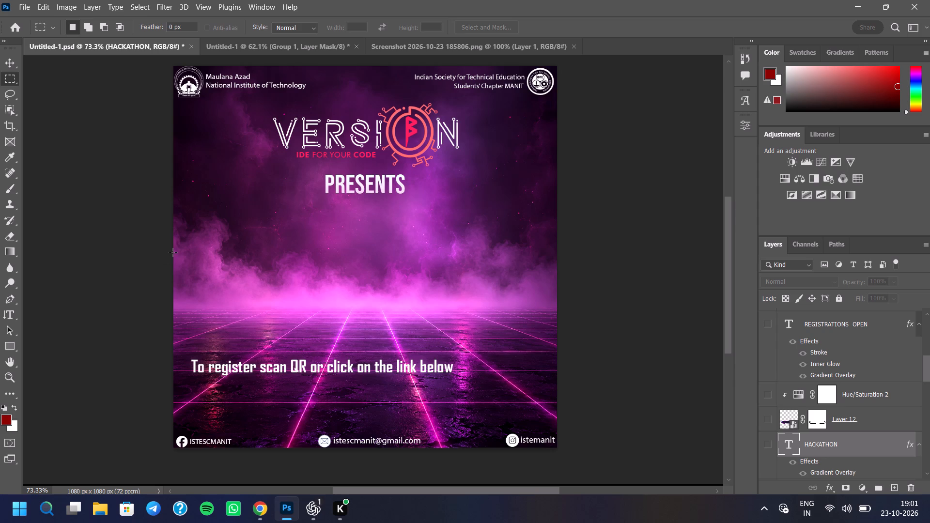
pyautogui.moveTo(173, 239); pyautogui.dragTo(326, 323)
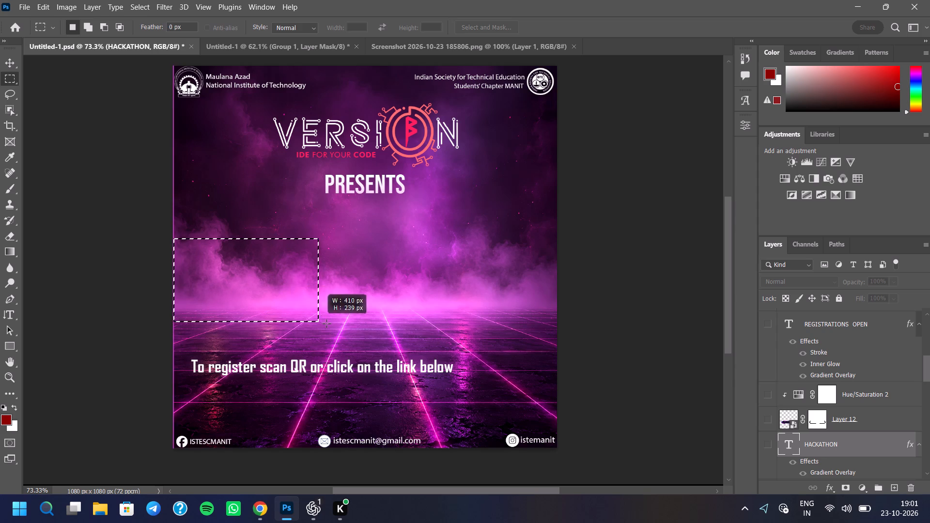
pyautogui.moveTo(326, 323); pyautogui.dragTo(573, 312)
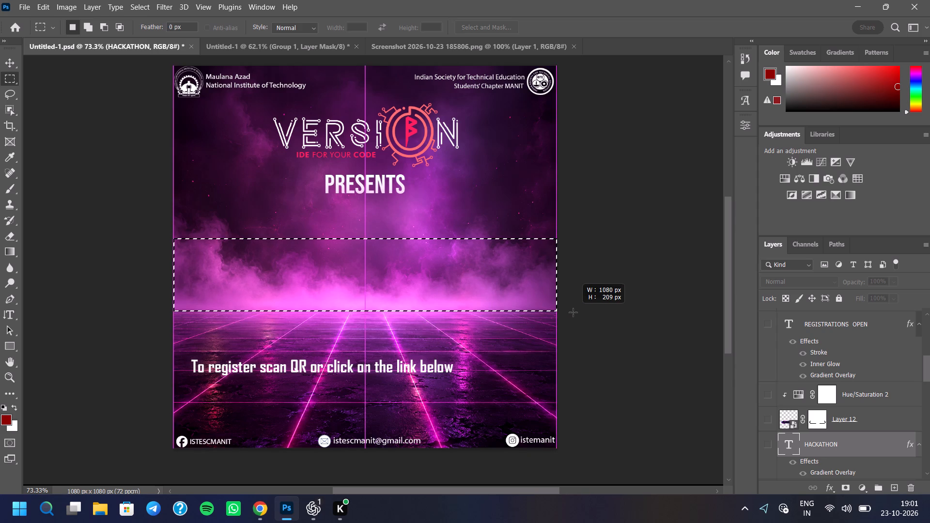
pyautogui.moveTo(573, 312); pyautogui.dragTo(575, 314)
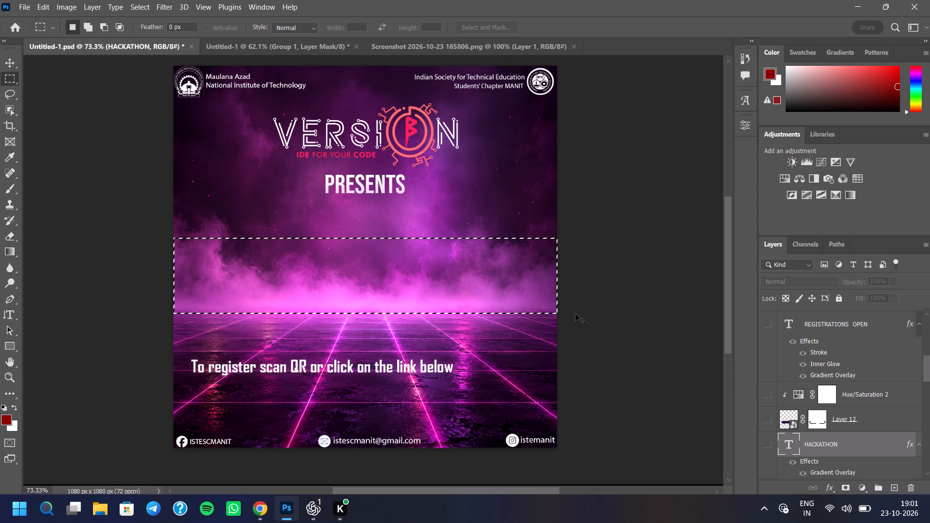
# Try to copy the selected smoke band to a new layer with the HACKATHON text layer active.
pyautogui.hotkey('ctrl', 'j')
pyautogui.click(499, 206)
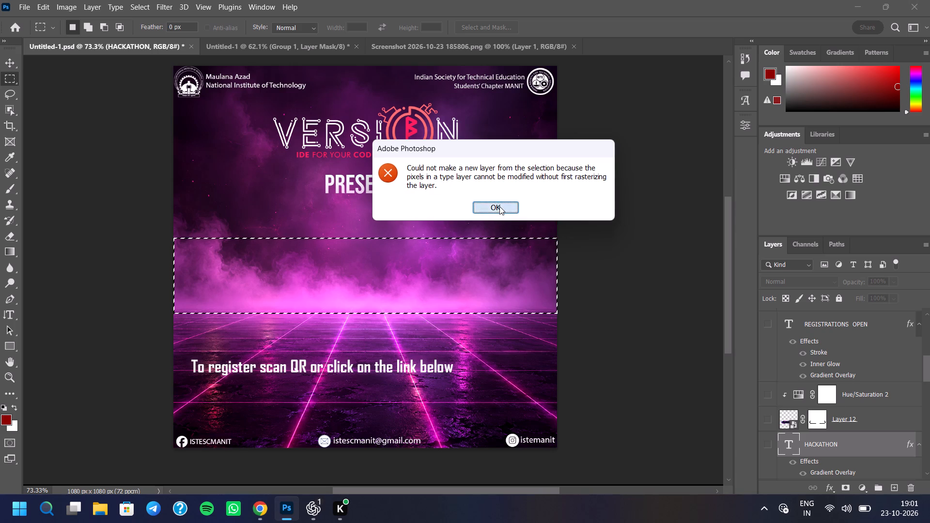
# Copy the selected smoke band from the purple background on Layer 10 to a new layer.
pyautogui.moveTo(924, 378); pyautogui.dragTo(929, 474)
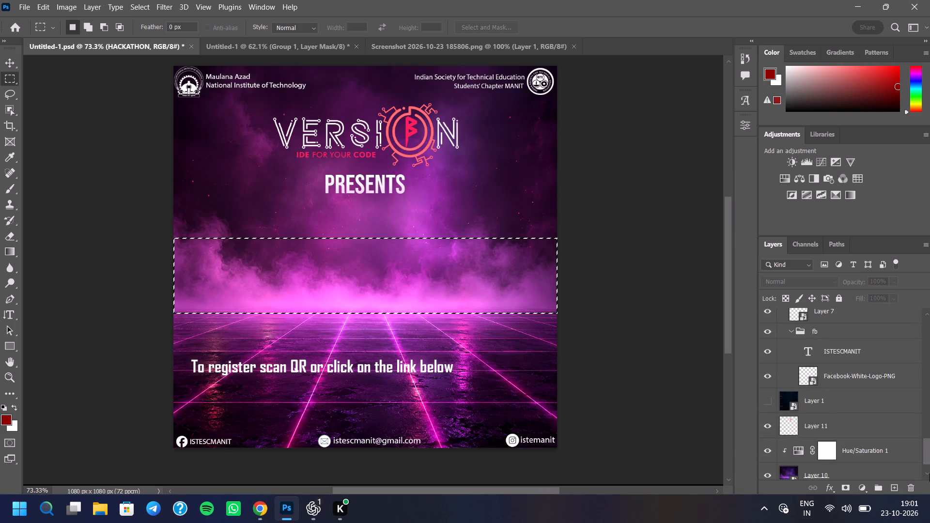
pyautogui.moveTo(929, 474); pyautogui.dragTo(929, 486)
pyautogui.scroll(-4, 849, 462)
pyautogui.click(838, 446)
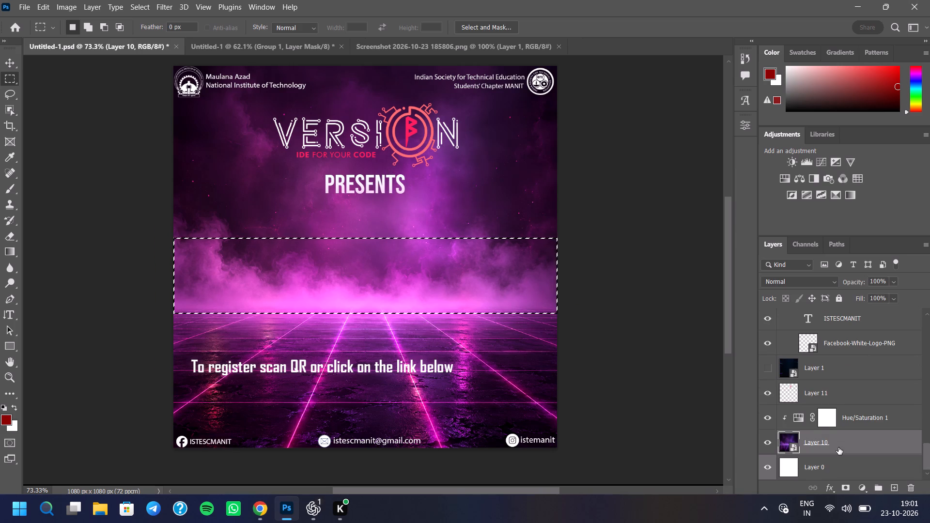
pyautogui.hotkey('ctrl', 'j')
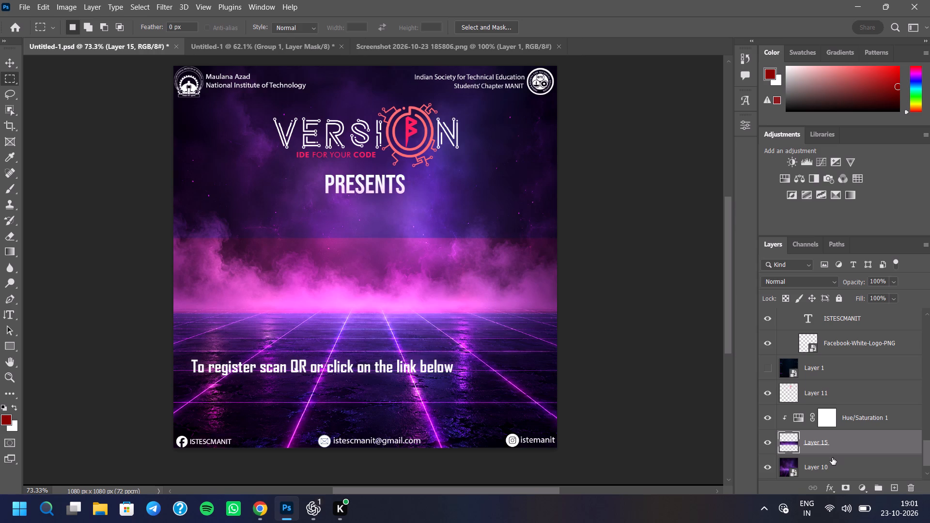
# Move the smoke band copy above the Hue/Saturation 1 adjustment and hide it.
pyautogui.scroll(-1, 836, 451)
pyautogui.moveTo(871, 413); pyautogui.dragTo(875, 380)
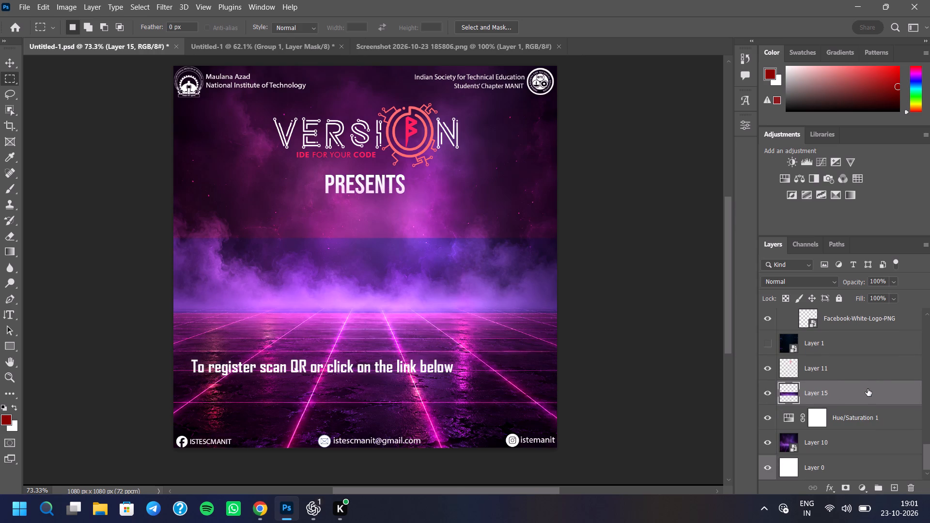
pyautogui.click(771, 397)
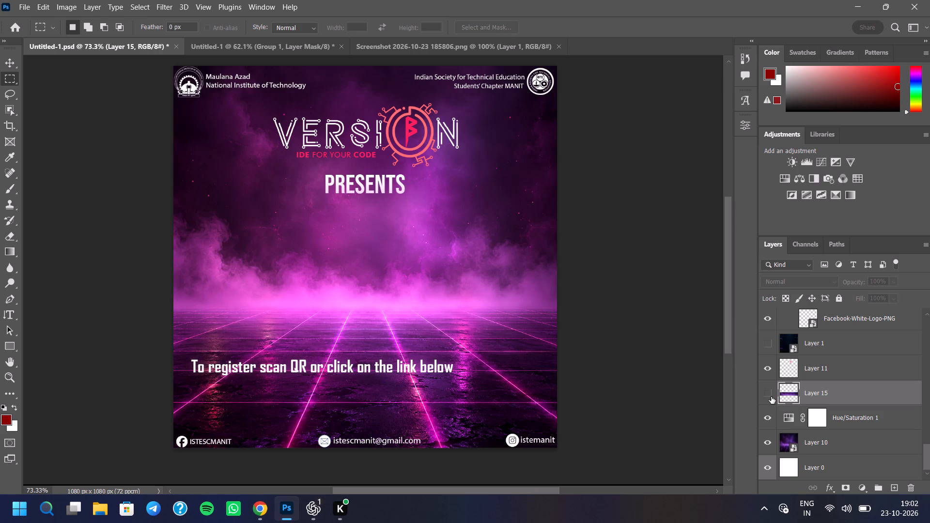
# Clip the Hue/Saturation 1 adjustment to Layer 10 again.
pyautogui.click(810, 441)
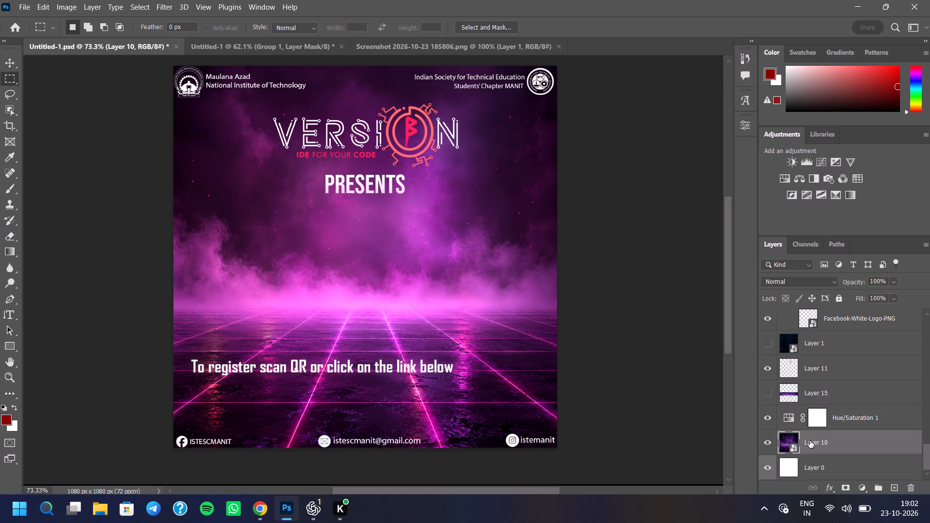
pyautogui.keyDown('alt'); pyautogui.click(856, 426); pyautogui.keyUp('alt')
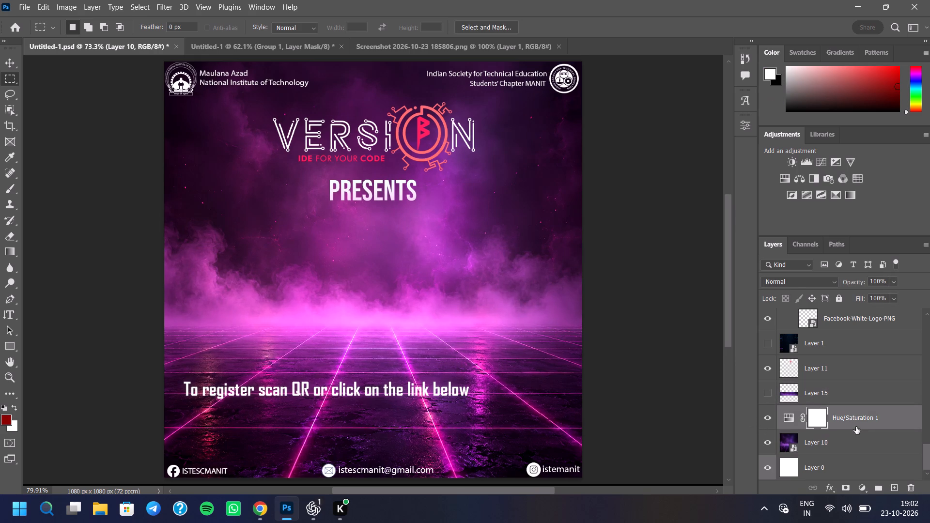
pyautogui.keyDown('alt'); pyautogui.click(856, 430); pyautogui.keyUp('alt')
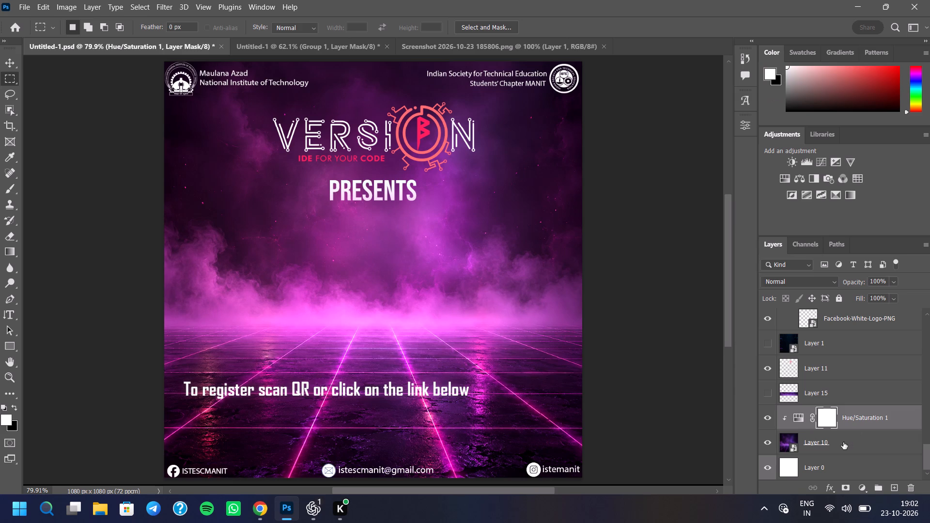
# Bring the smoke band copy, Layer 15, into the Untitled-1 countdown poster document.
pyautogui.click(830, 392)
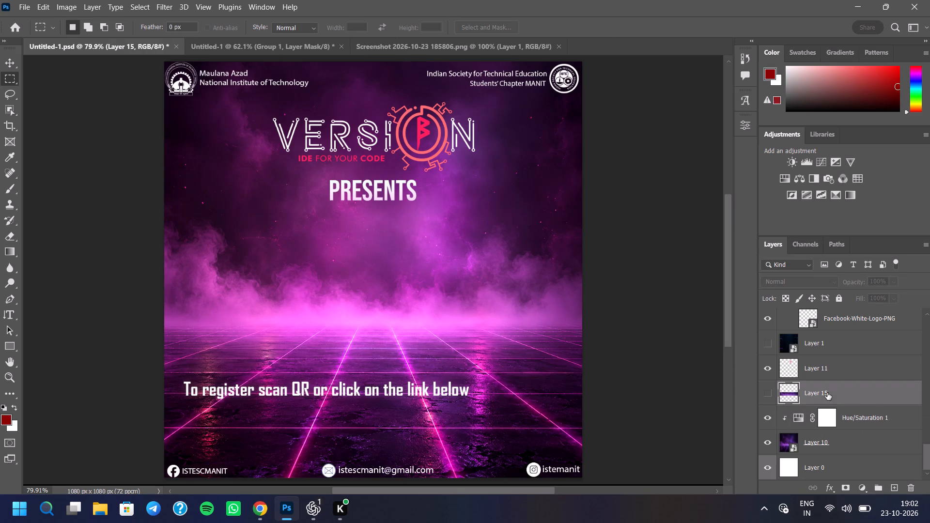
pyautogui.click(771, 446)
pyautogui.click(771, 446)
pyautogui.moveTo(811, 395); pyautogui.dragTo(254, 43)
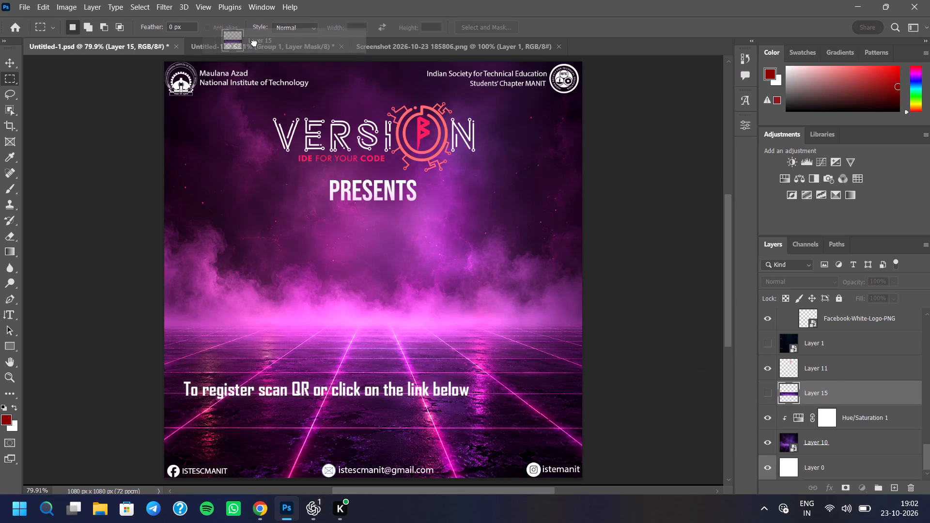
pyautogui.moveTo(254, 43); pyautogui.dragTo(432, 349)
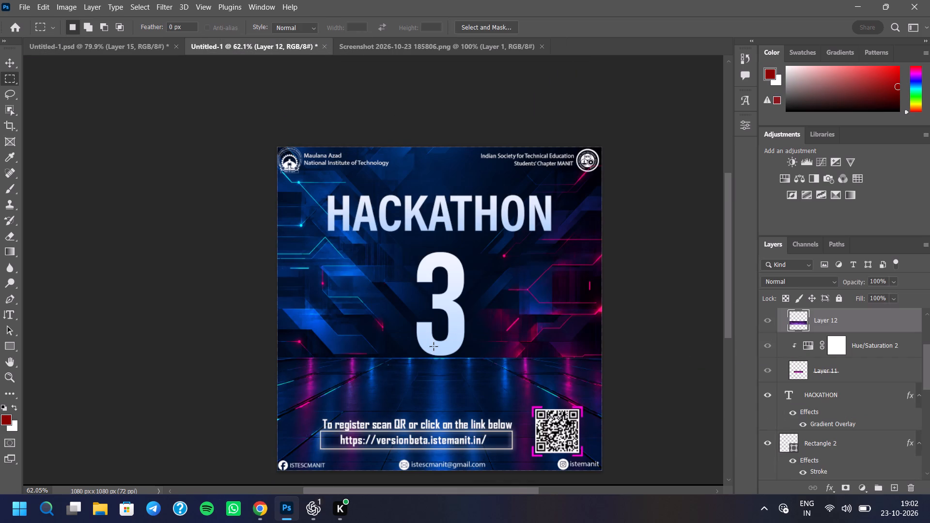
# Move the imported smoke band out of Group 1 to directly above it, keeping Group 1 hidden.
pyautogui.scroll(3, 863, 345)
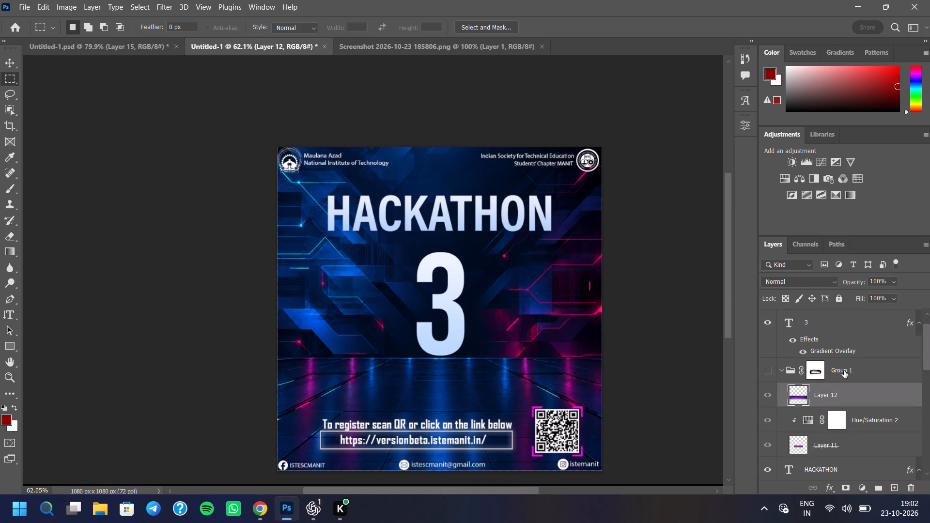
pyautogui.click(765, 400)
pyautogui.click(752, 367)
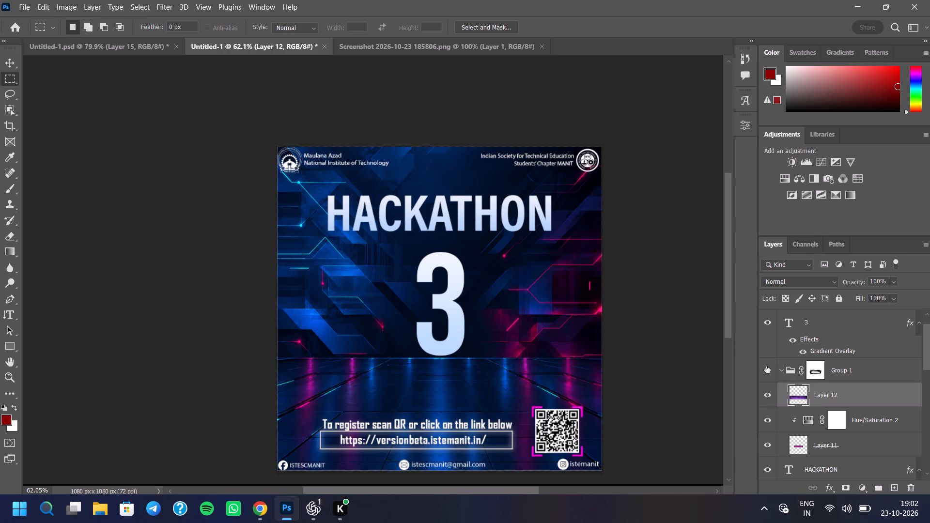
pyautogui.click(766, 366)
pyautogui.moveTo(835, 396); pyautogui.dragTo(845, 356)
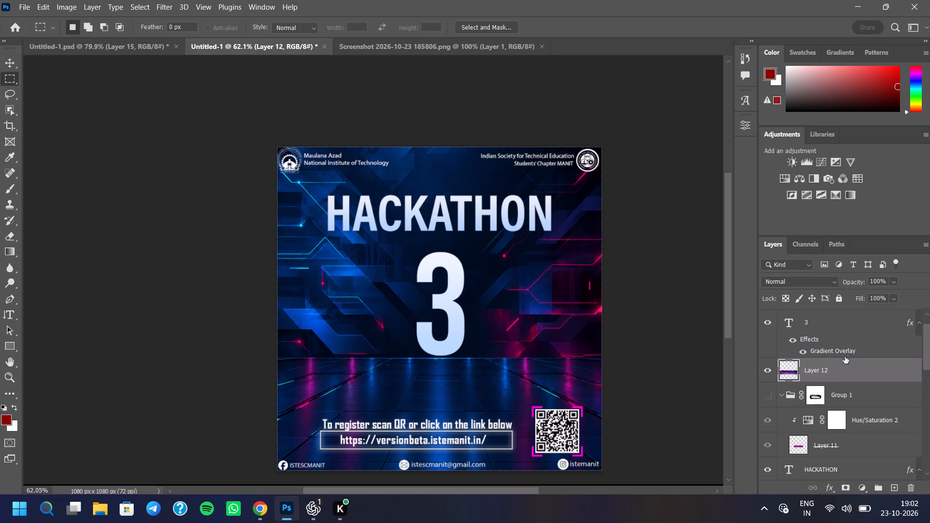
# Reposition the smoke band with Free Transform so its centre sits at X 540 px, Y 615.5 px, spanning the poster's full width.
pyautogui.scroll(-2, 405, 321)
pyautogui.scroll(2, 437, 325)
pyautogui.scroll(-2, 311, 298)
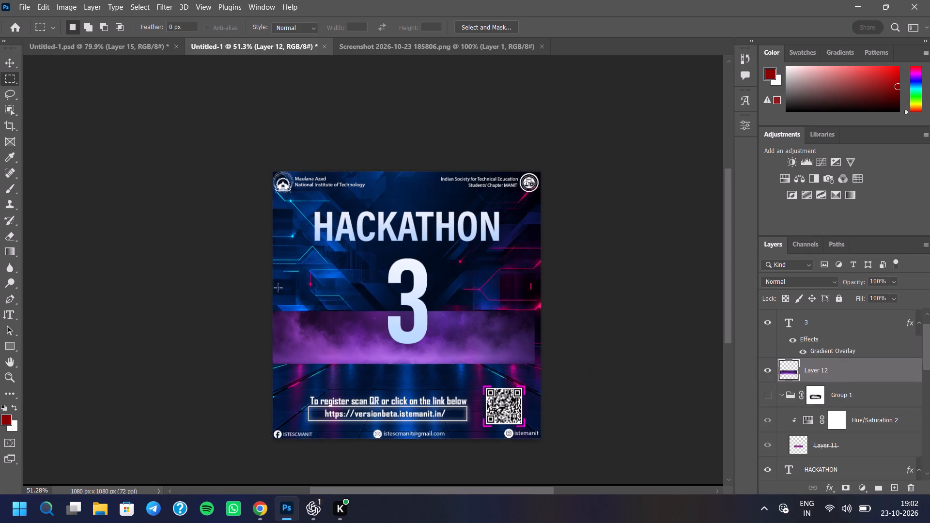
pyautogui.scroll(2, 404, 324)
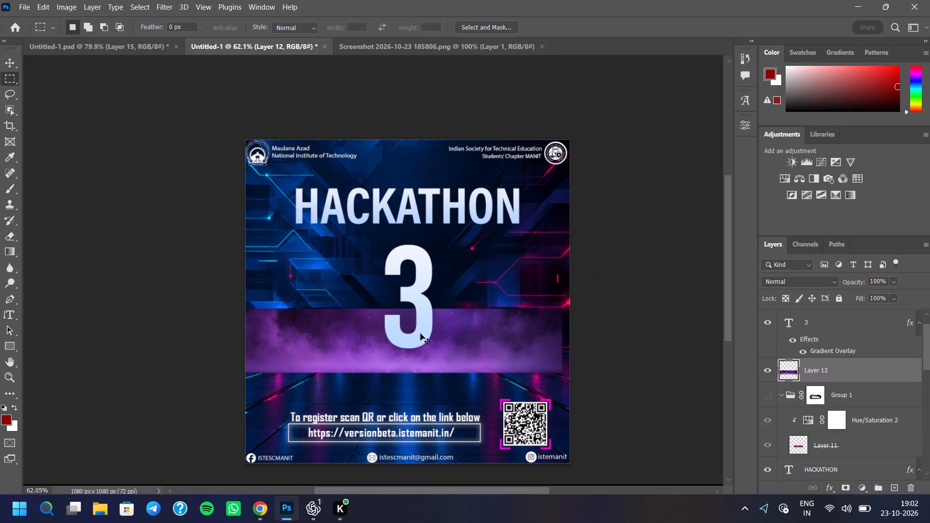
pyautogui.hotkey('ctrl', 't')
pyautogui.moveTo(434, 341); pyautogui.dragTo(445, 337)
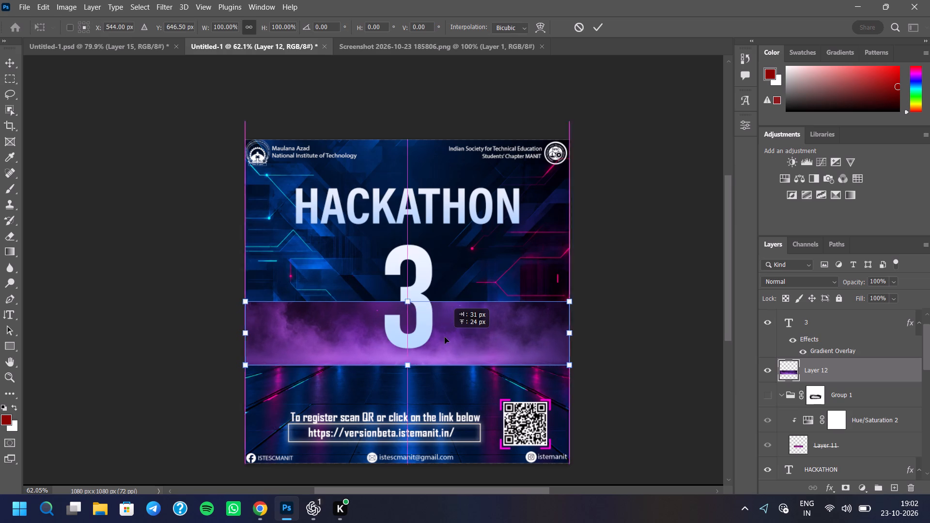
pyautogui.moveTo(445, 337); pyautogui.dragTo(445, 319)
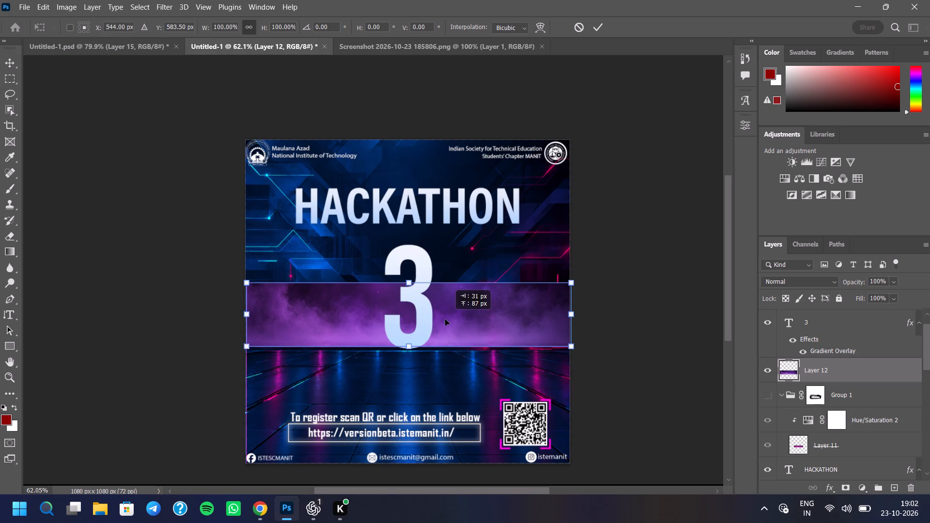
pyautogui.moveTo(445, 319); pyautogui.dragTo(445, 326)
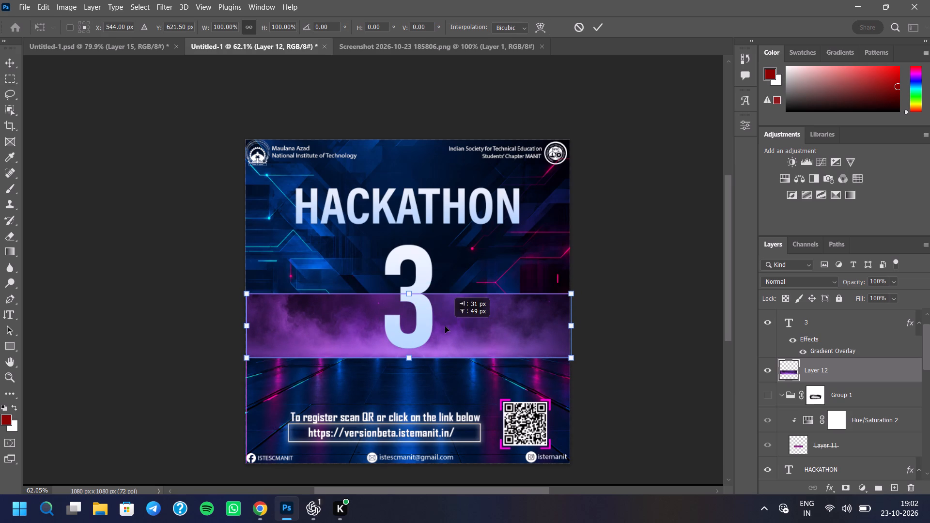
pyautogui.moveTo(445, 326); pyautogui.dragTo(444, 318)
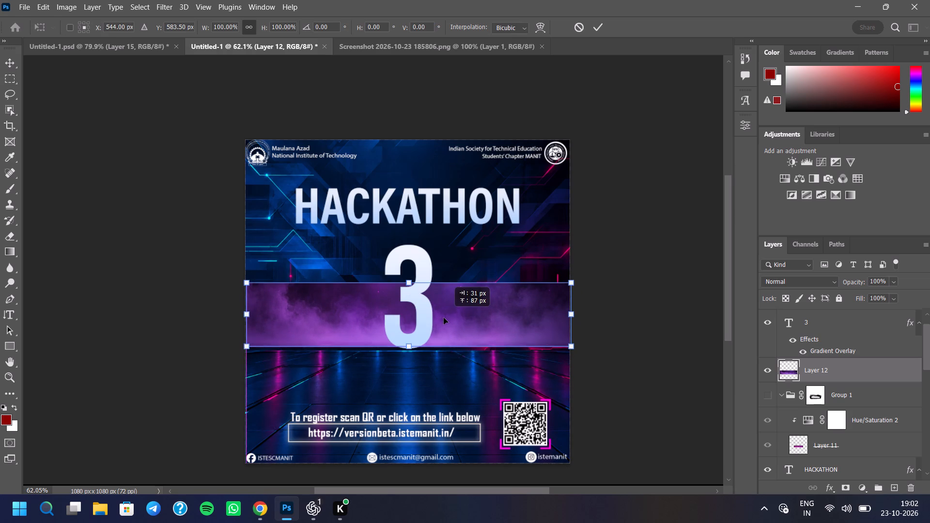
pyautogui.moveTo(444, 318); pyautogui.dragTo(446, 322)
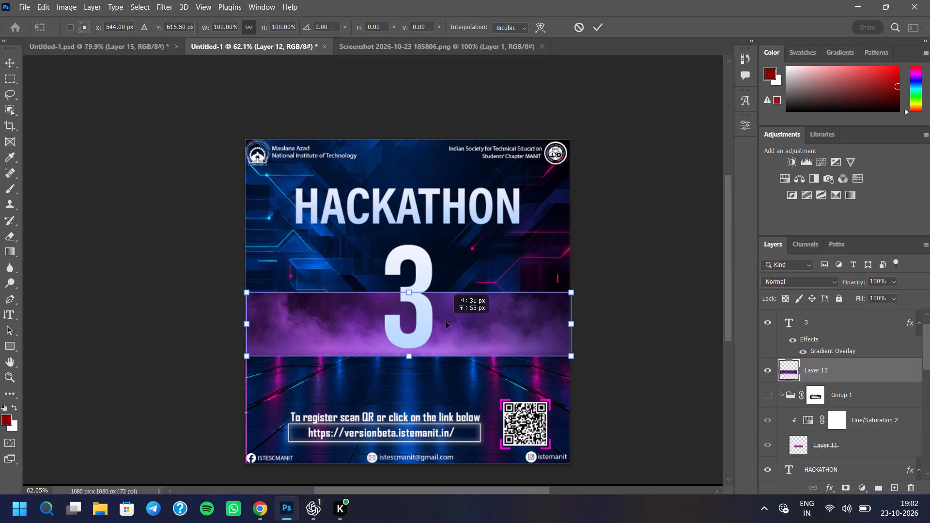
pyautogui.moveTo(446, 322); pyautogui.dragTo(442, 323)
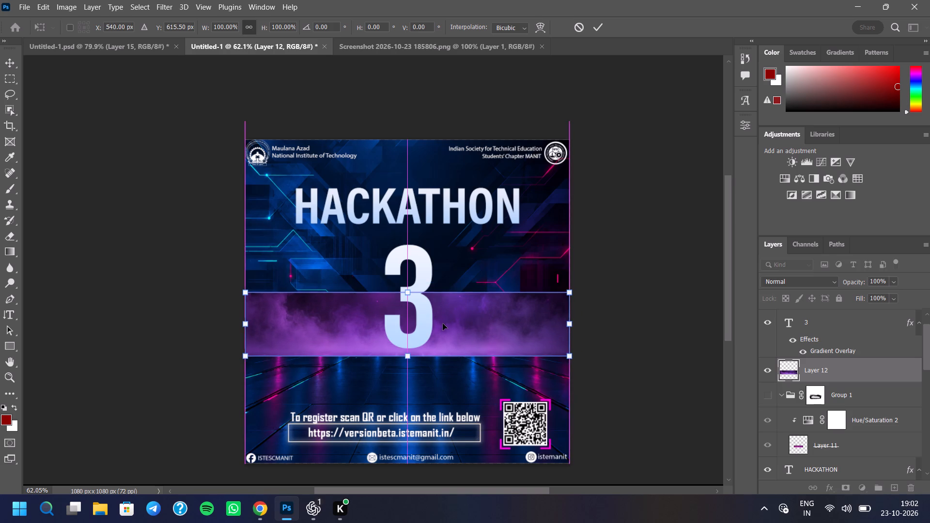
pyautogui.click(595, 24)
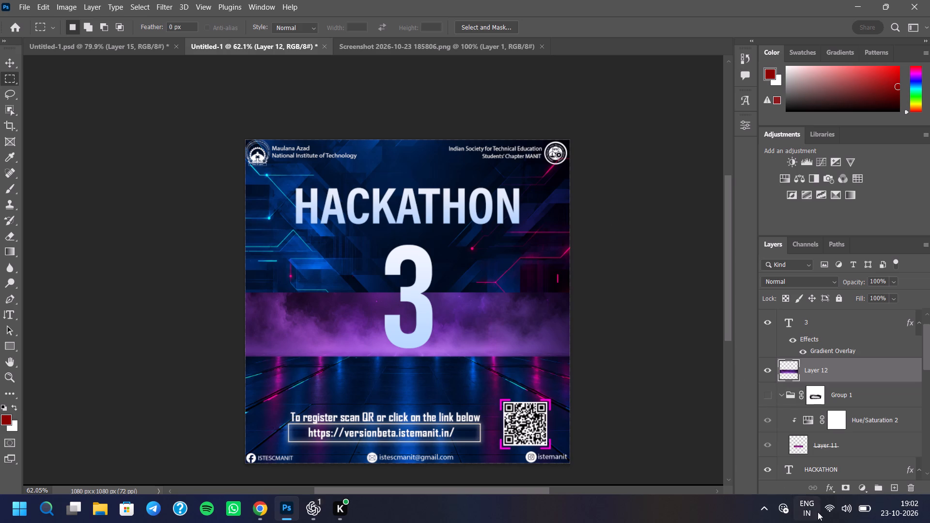
# Add a layer mask to Layer 12 and erase the smoke band's hard upper edge with the Eraser at 68% opacity.
pyautogui.click(850, 487)
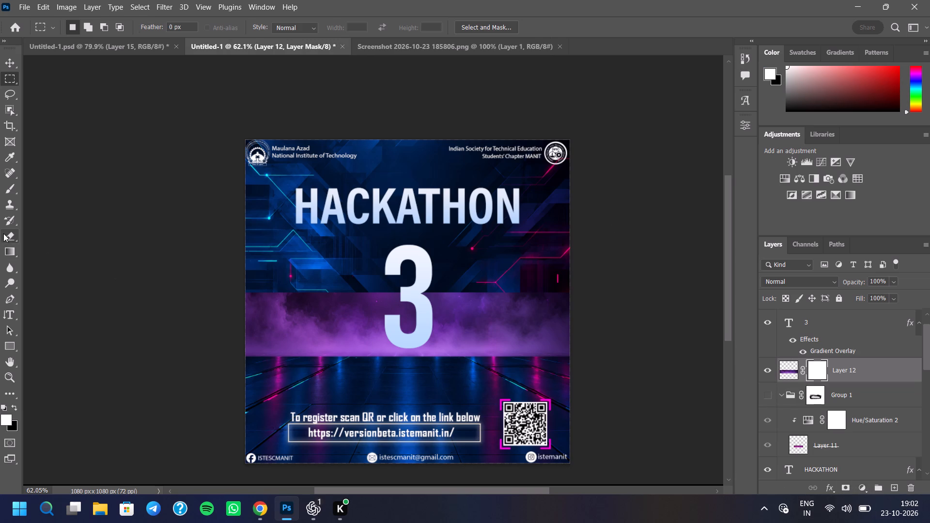
pyautogui.click(3, 233)
pyautogui.moveTo(285, 288); pyautogui.dragTo(352, 286)
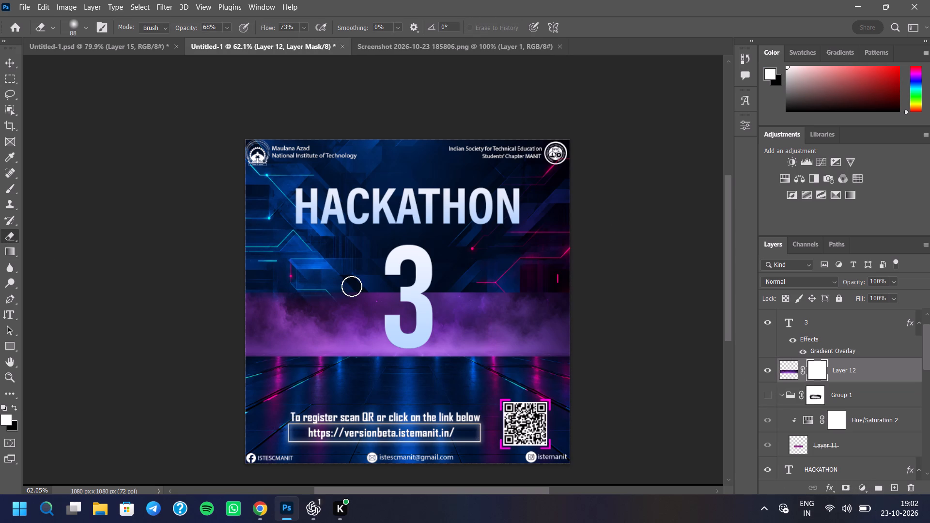
pyautogui.moveTo(352, 286); pyautogui.dragTo(415, 286)
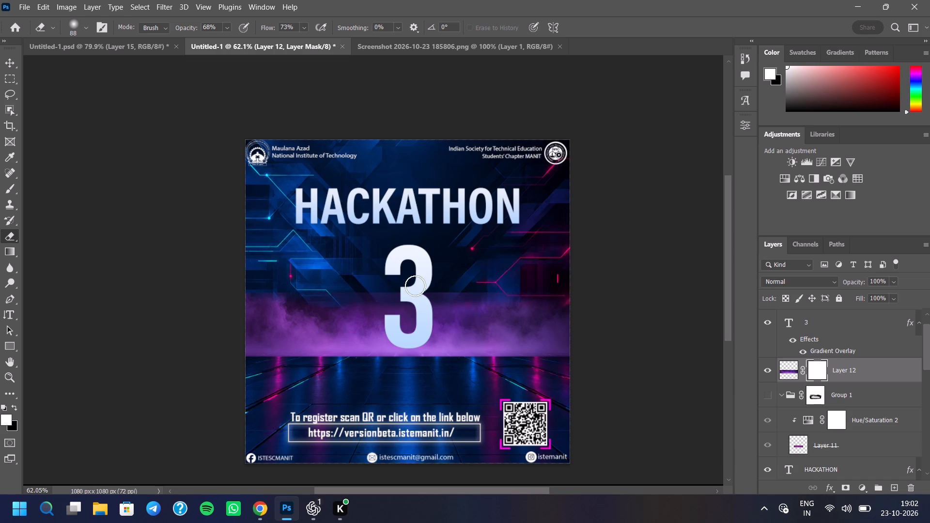
pyautogui.moveTo(415, 286); pyautogui.dragTo(407, 299)
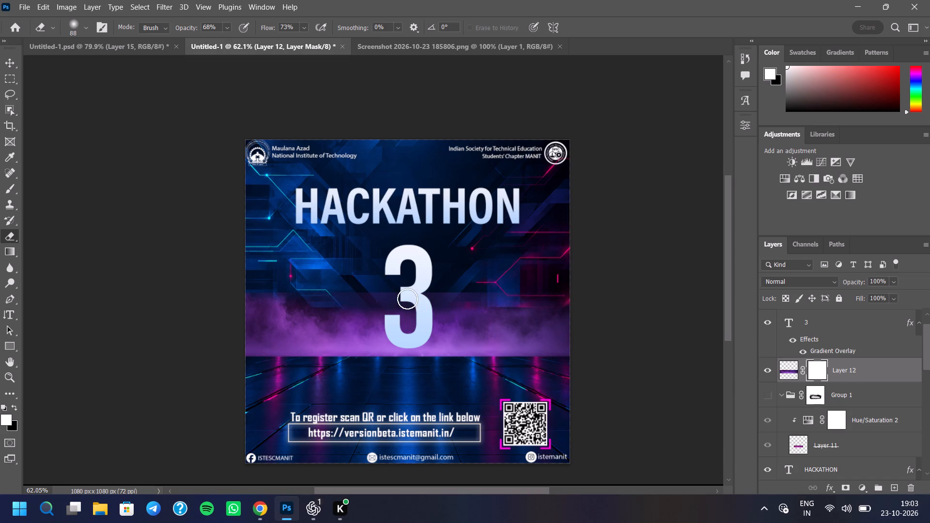
pyautogui.moveTo(407, 299); pyautogui.dragTo(374, 314)
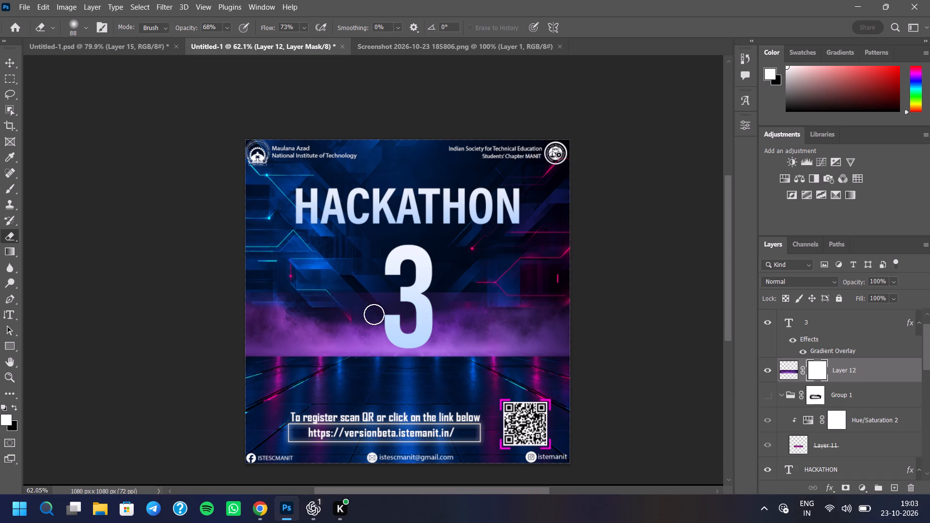
pyautogui.moveTo(374, 314); pyautogui.dragTo(272, 302)
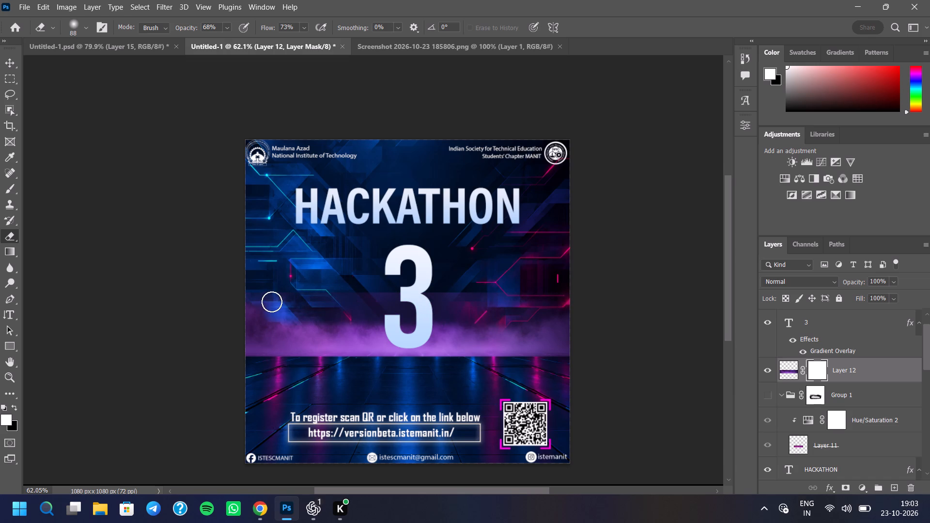
pyautogui.moveTo(272, 302); pyautogui.dragTo(385, 322)
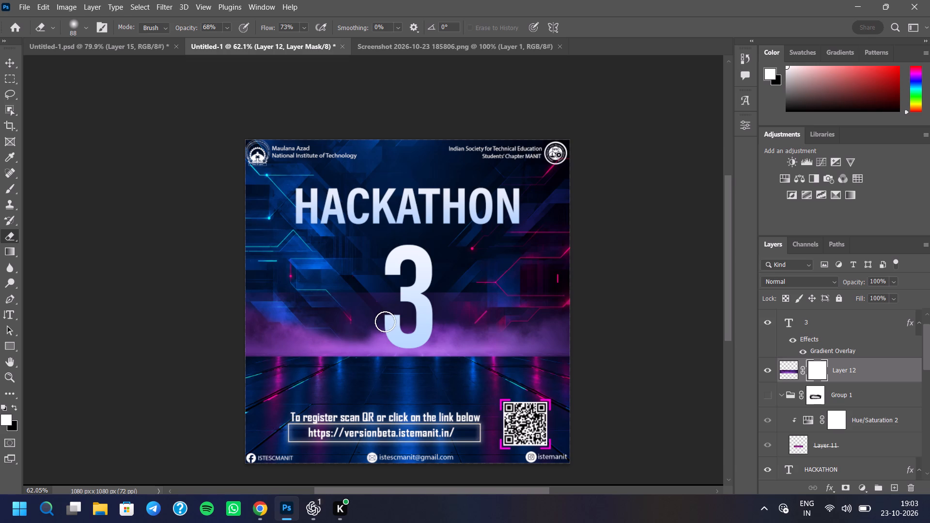
# Erase more of the upper smoke on Layer 12's mask across the poster's width, leaving a low band above the floor line.
pyautogui.moveTo(385, 322); pyautogui.dragTo(491, 311)
pyautogui.moveTo(325, 315); pyautogui.dragTo(301, 322)
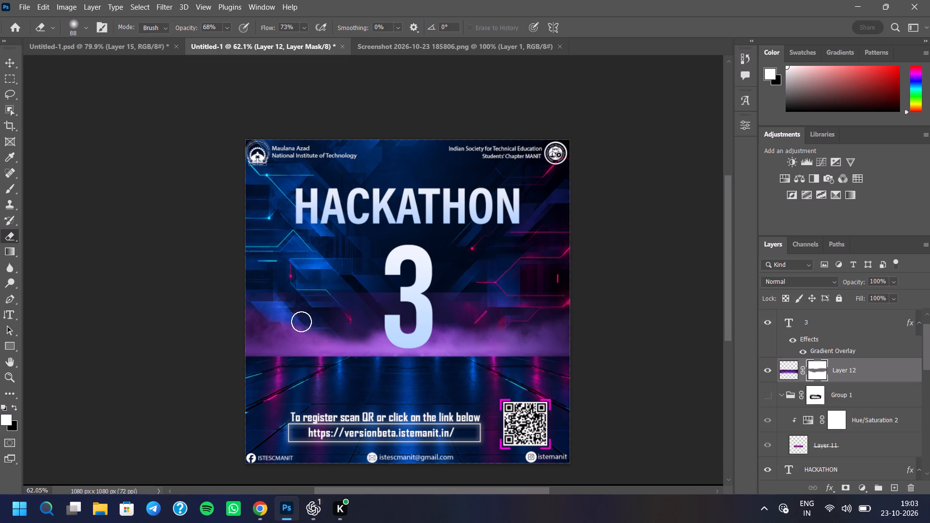
pyautogui.moveTo(301, 322); pyautogui.dragTo(403, 317)
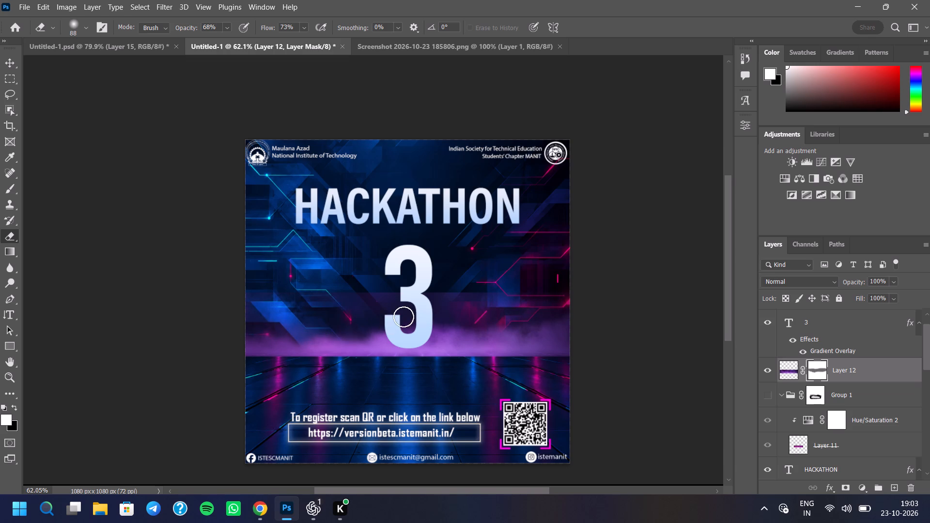
pyautogui.moveTo(403, 317); pyautogui.dragTo(590, 322)
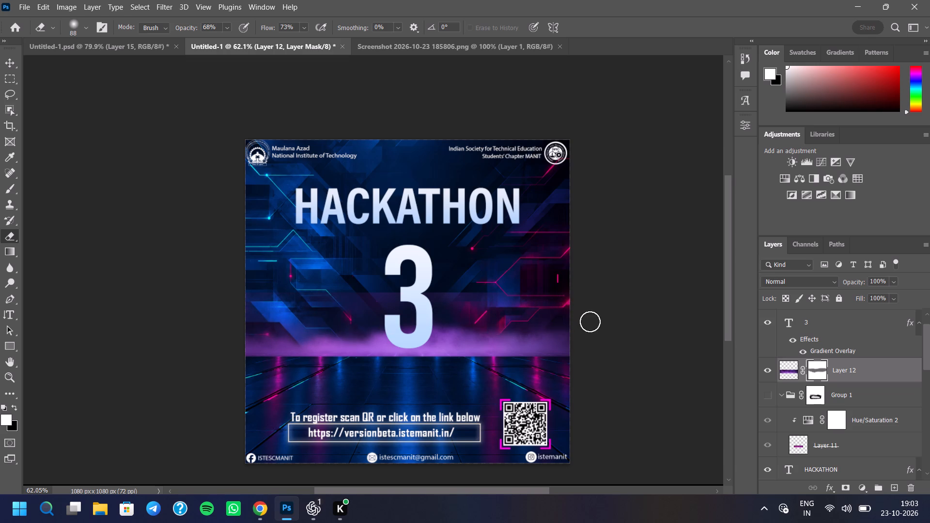
pyautogui.moveTo(590, 322); pyautogui.dragTo(588, 322)
pyautogui.moveTo(539, 324); pyautogui.dragTo(562, 324)
pyautogui.moveTo(534, 326); pyautogui.dragTo(575, 326)
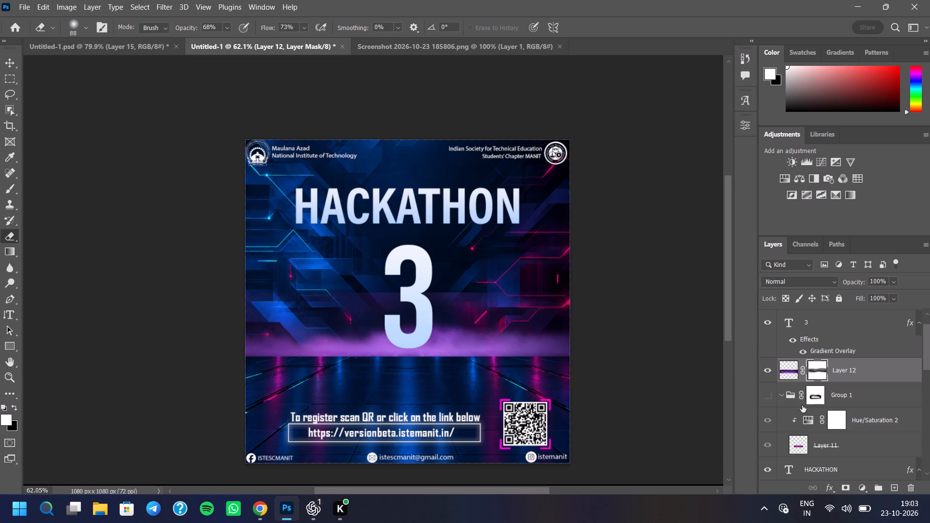
# Add a Color Balance adjustment clipped to Layer 12 with midtones Cyan-Red -100, Magenta-Green 0 and Yellow-Blue +5.
pyautogui.click(860, 488)
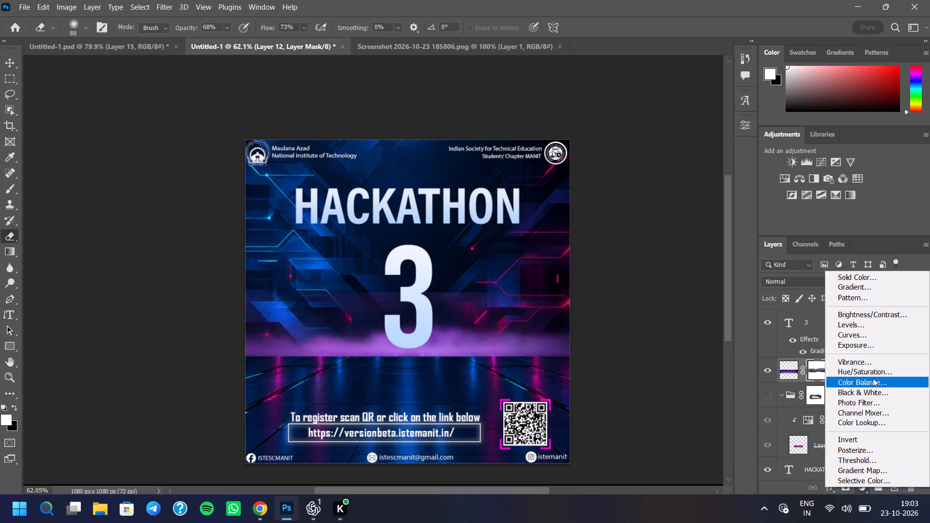
pyautogui.click(870, 385)
pyautogui.click(647, 331)
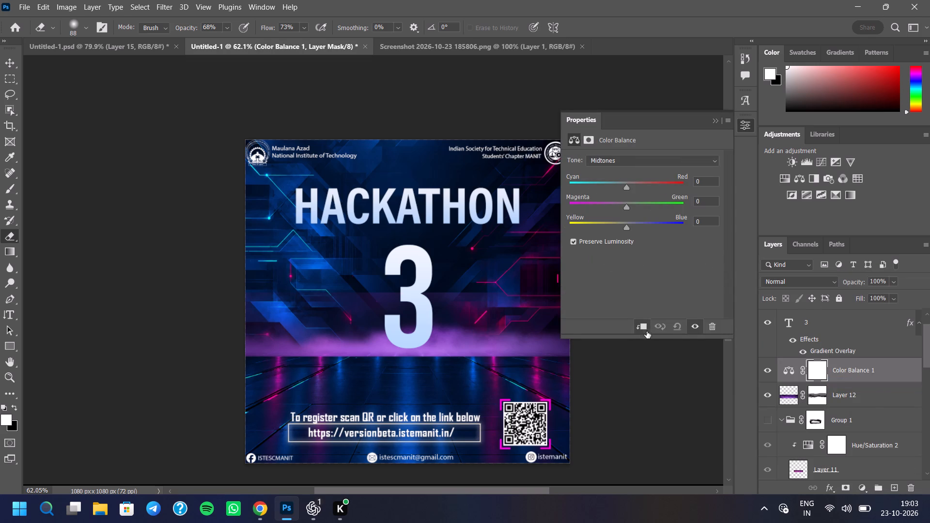
pyautogui.moveTo(626, 189); pyautogui.dragTo(557, 187)
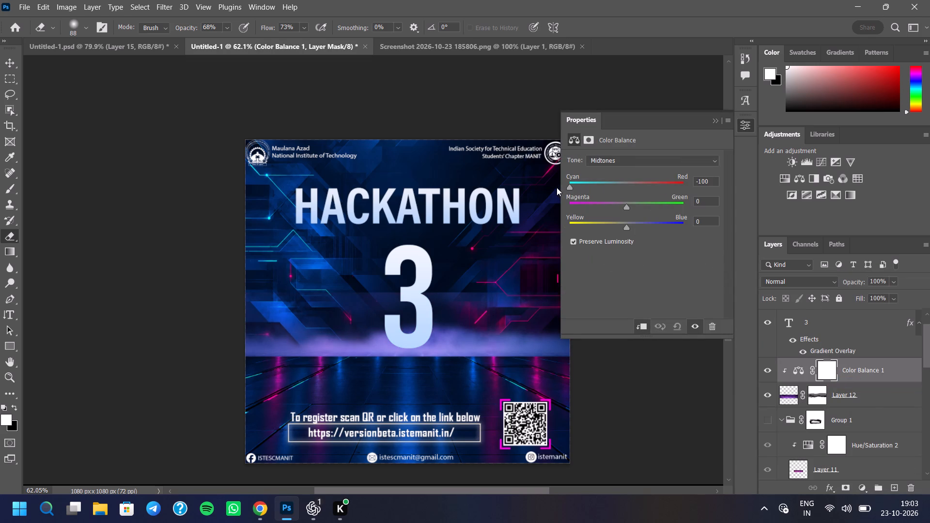
pyautogui.moveTo(557, 187); pyautogui.dragTo(568, 205)
pyautogui.moveTo(618, 201); pyautogui.dragTo(626, 201)
pyautogui.moveTo(623, 222); pyautogui.dragTo(630, 235)
pyautogui.moveTo(622, 205); pyautogui.dragTo(690, 210)
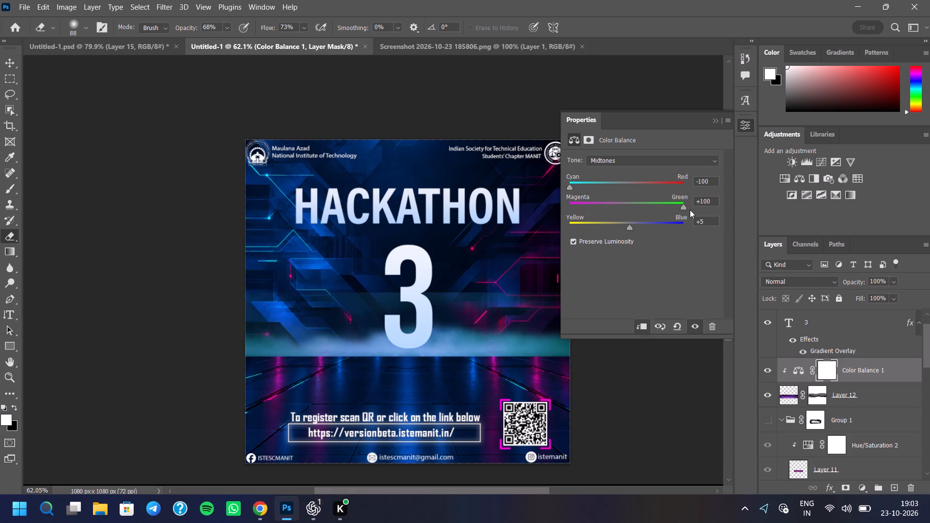
pyautogui.moveTo(690, 210); pyautogui.dragTo(627, 205)
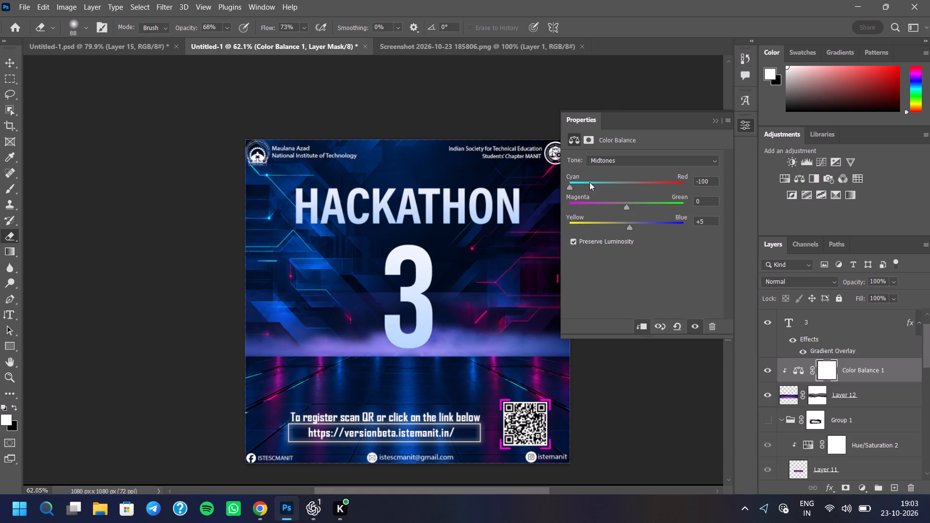
pyautogui.click(714, 120)
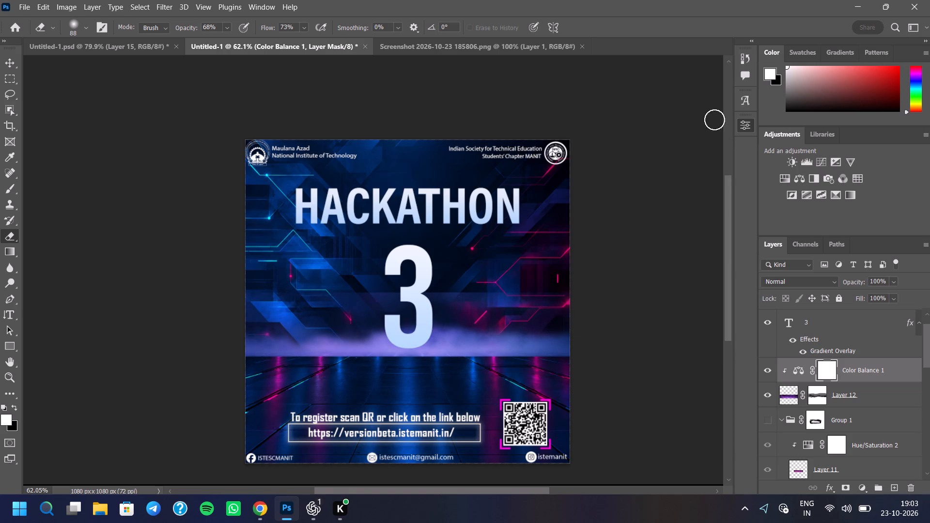
# Erase the leftover haze above the smoke on Layer 12's mask, from behind the 3 to the poster's right edge.
pyautogui.click(819, 391)
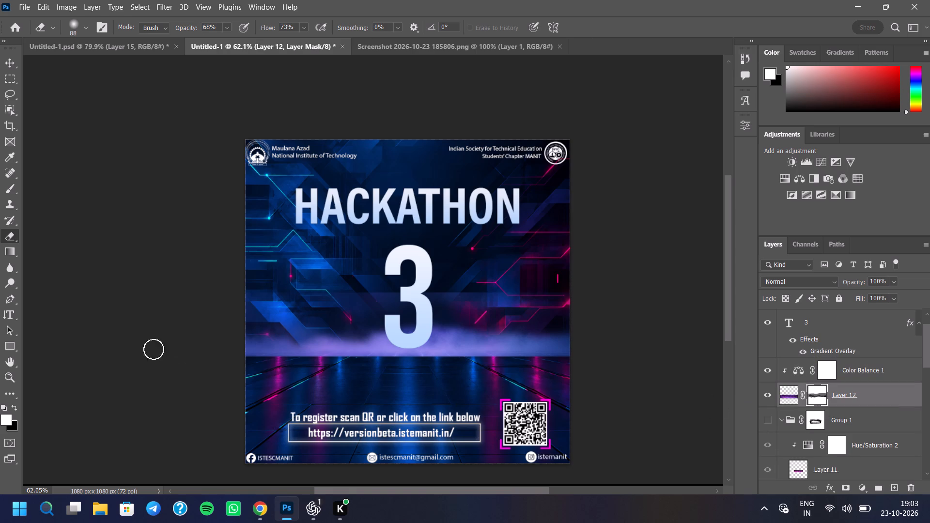
pyautogui.moveTo(331, 310); pyautogui.dragTo(407, 294)
pyautogui.moveTo(407, 294); pyautogui.dragTo(586, 322)
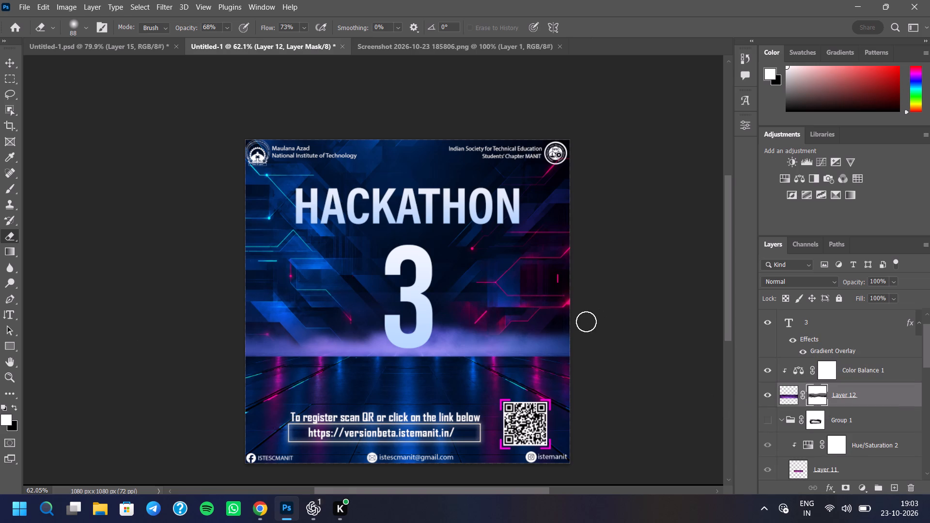
pyautogui.moveTo(586, 322); pyautogui.dragTo(571, 322)
# Thin the smoke on the poster's right side with short Eraser dabs on Layer 12's mask.
pyautogui.click(533, 335)
pyautogui.moveTo(499, 338); pyautogui.dragTo(506, 338)
pyautogui.click(542, 341)
pyautogui.click(547, 340)
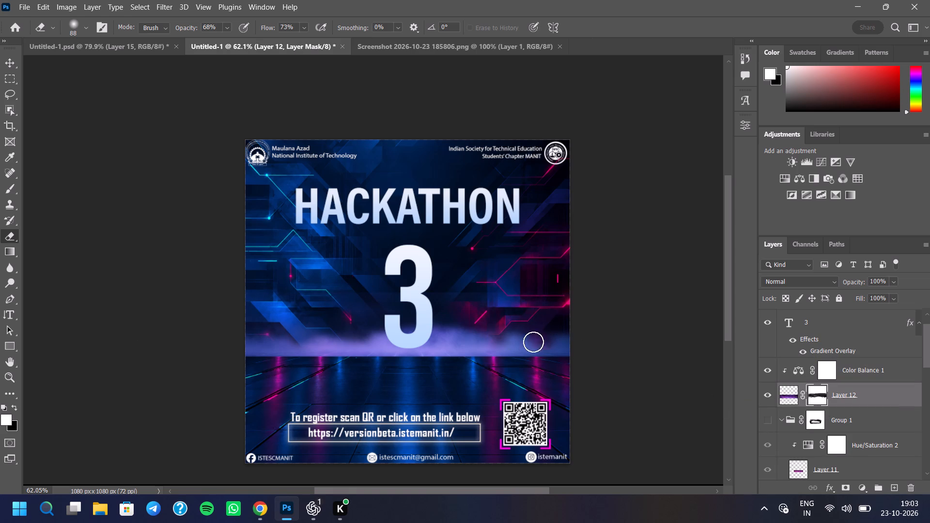
pyautogui.click(513, 334)
pyautogui.click(525, 332)
pyautogui.doubleClick(531, 332)
pyautogui.click(554, 332)
pyautogui.moveTo(559, 329); pyautogui.dragTo(541, 331)
pyautogui.click(527, 334)
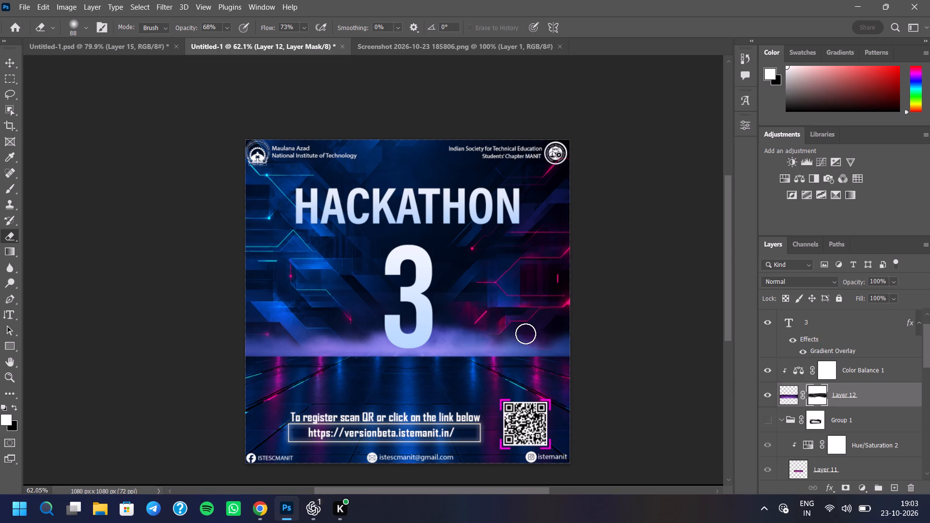
pyautogui.moveTo(525, 334); pyautogui.dragTo(519, 335)
pyautogui.click(516, 335)
# Thin the smoke near the poster's left edge with the Eraser on Layer 12's mask.
pyautogui.click(290, 335)
pyautogui.moveTo(272, 341); pyautogui.dragTo(250, 344)
pyautogui.click(238, 343)
pyautogui.click(285, 338)
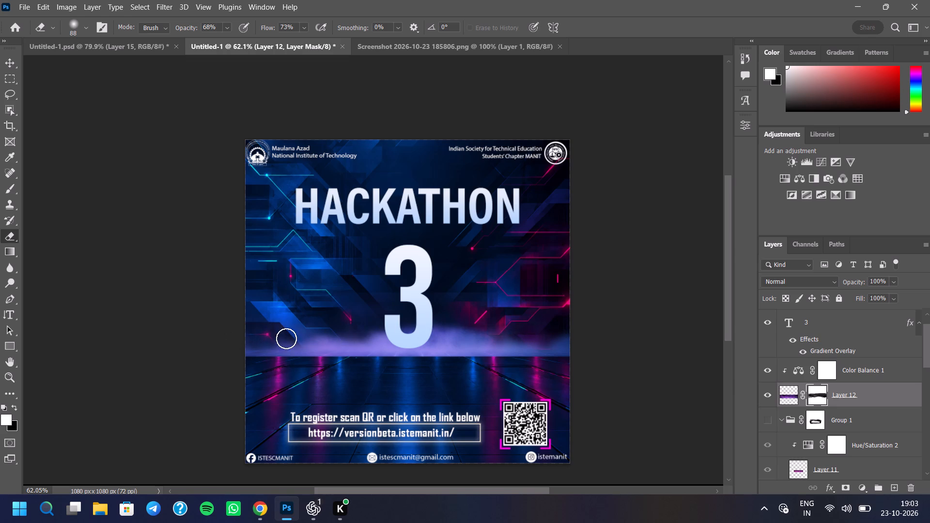
# Lower the smoke's top further along the poster's right side by erasing on Layer 12's mask.
pyautogui.click(483, 335)
pyautogui.moveTo(494, 332); pyautogui.dragTo(506, 335)
pyautogui.click(517, 338)
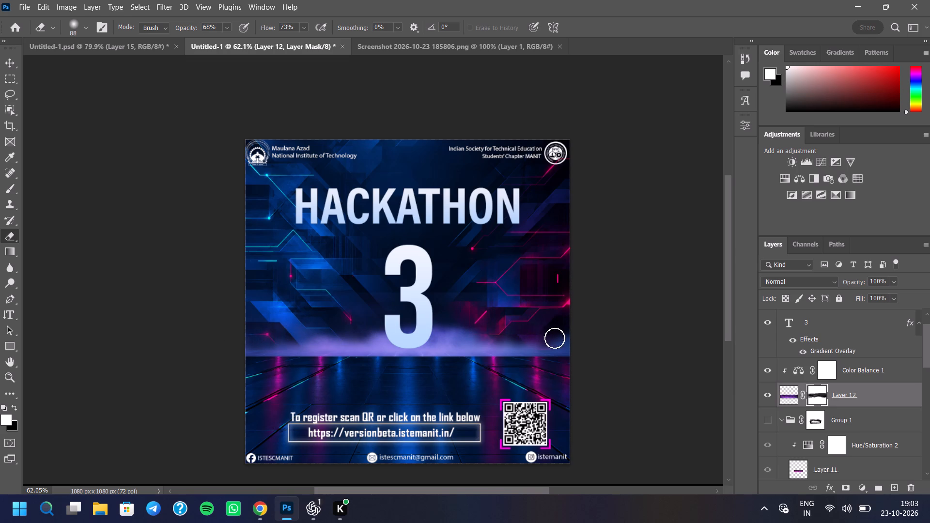
pyautogui.click(555, 338)
pyautogui.click(568, 336)
pyautogui.click(509, 337)
pyautogui.moveTo(485, 333); pyautogui.dragTo(479, 331)
# Taper the smoke just to the right of the 3 with Eraser dabs on Layer 12's mask.
pyautogui.click(478, 330)
pyautogui.moveTo(472, 327); pyautogui.dragTo(466, 326)
pyautogui.click(463, 324)
pyautogui.tripleClick(448, 321)
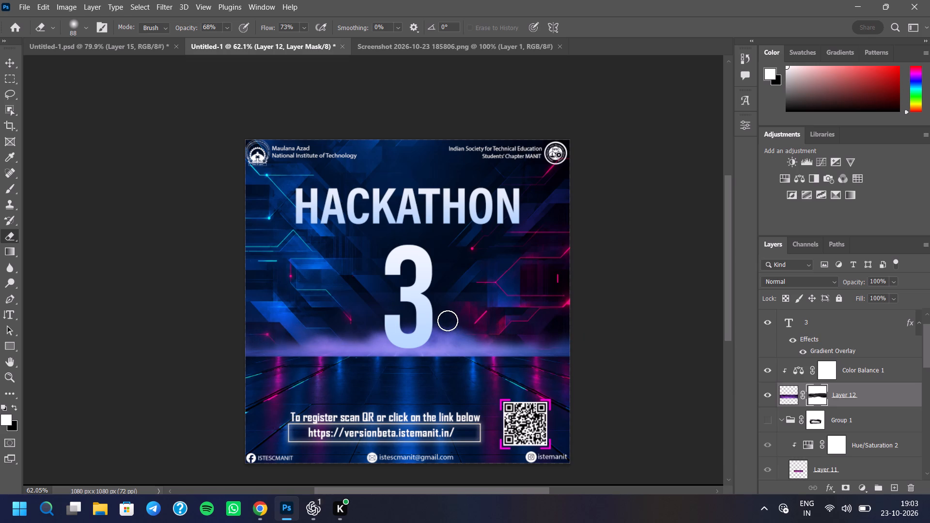
pyautogui.click(448, 321)
pyautogui.moveTo(448, 321); pyautogui.dragTo(454, 322)
pyautogui.moveTo(461, 326); pyautogui.dragTo(466, 328)
pyautogui.moveTo(471, 334); pyautogui.dragTo(479, 334)
pyautogui.click(505, 337)
pyautogui.click(473, 335)
pyautogui.click(465, 331)
pyautogui.doubleClick(459, 327)
# Set the opacity of Layer 12 to 90%.
pyautogui.click(895, 286)
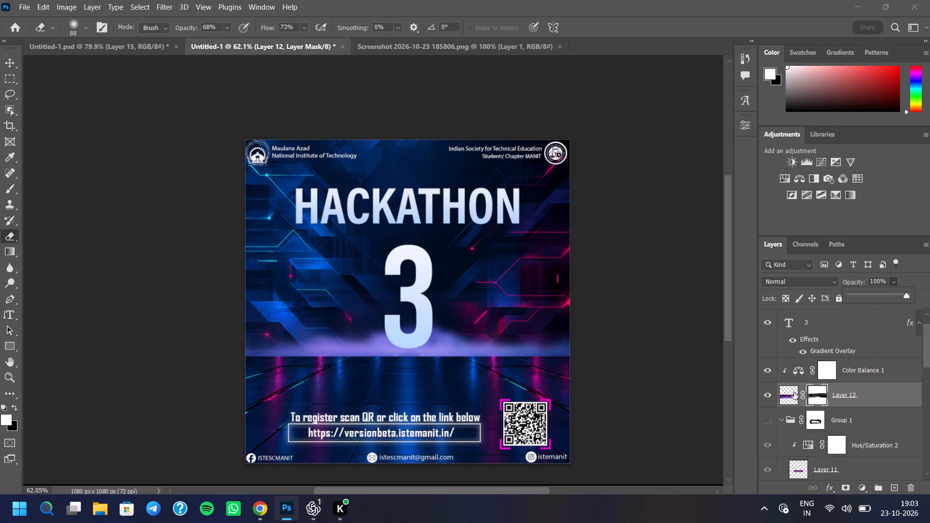
pyautogui.click(794, 392)
pyautogui.click(889, 282)
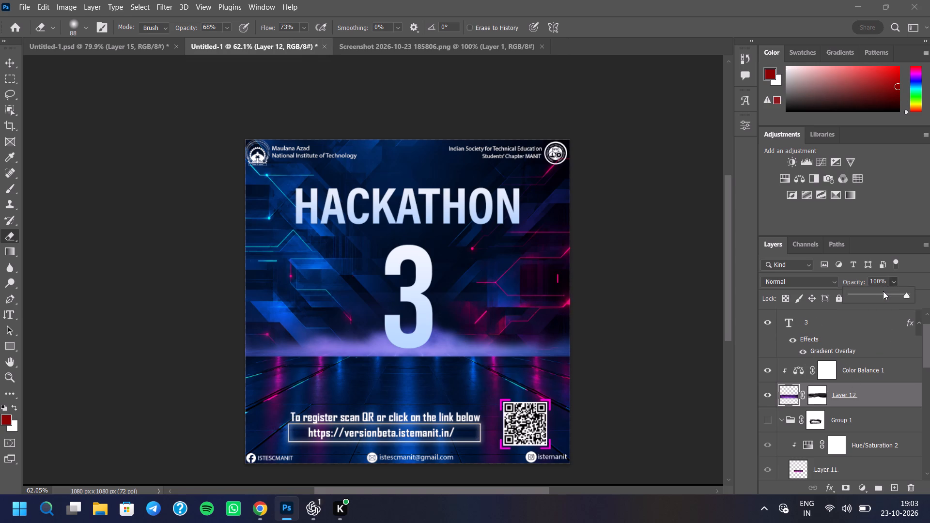
pyautogui.click(883, 291)
pyautogui.click(890, 296)
pyautogui.click(890, 296)
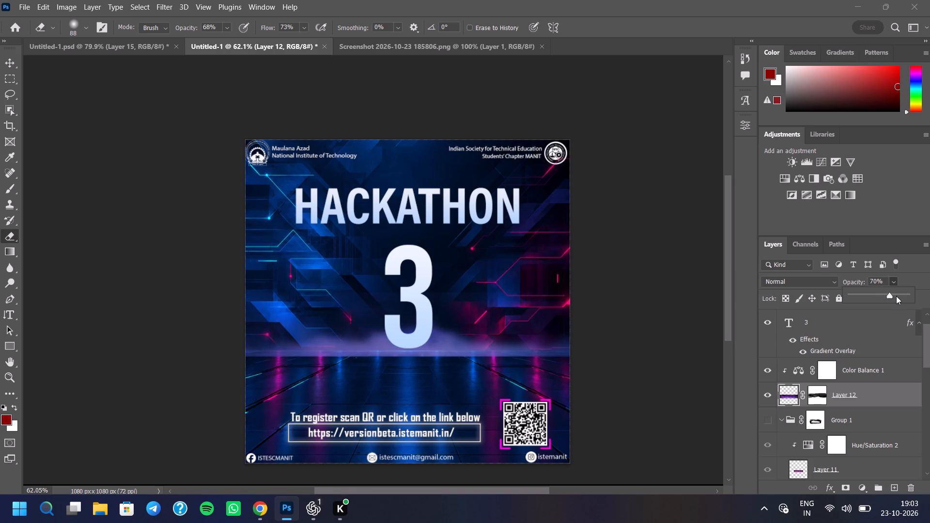
pyautogui.click(896, 296)
pyautogui.click(896, 296)
pyautogui.click(898, 296)
pyautogui.click(900, 294)
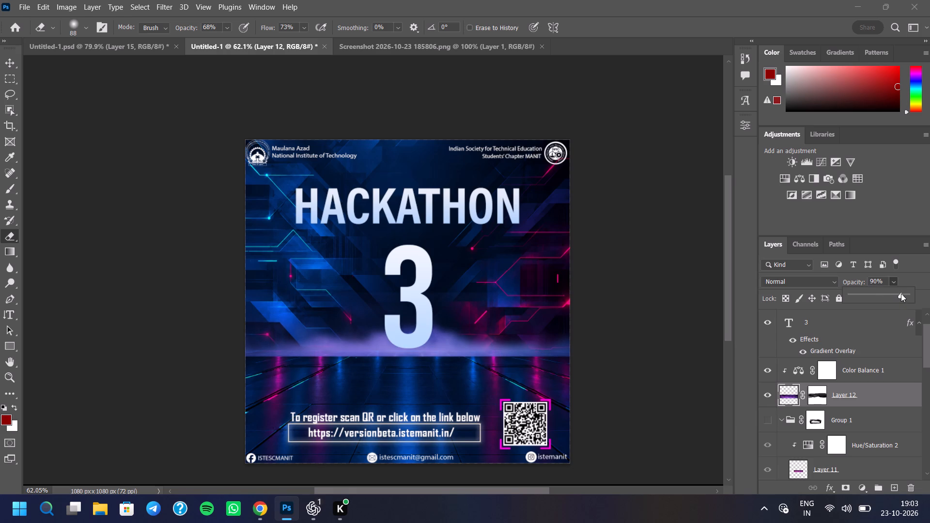
pyautogui.click(901, 293)
pyautogui.click(899, 276)
# Disable the layer mask on Layer 12.
pyautogui.scroll(-3, 362, 311)
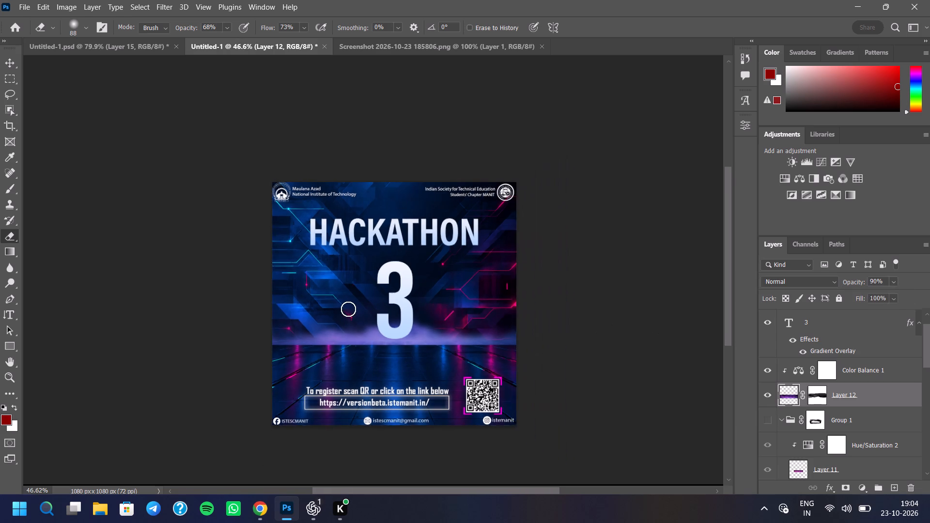
pyautogui.scroll(4, 348, 309)
pyautogui.scroll(-1, 335, 354)
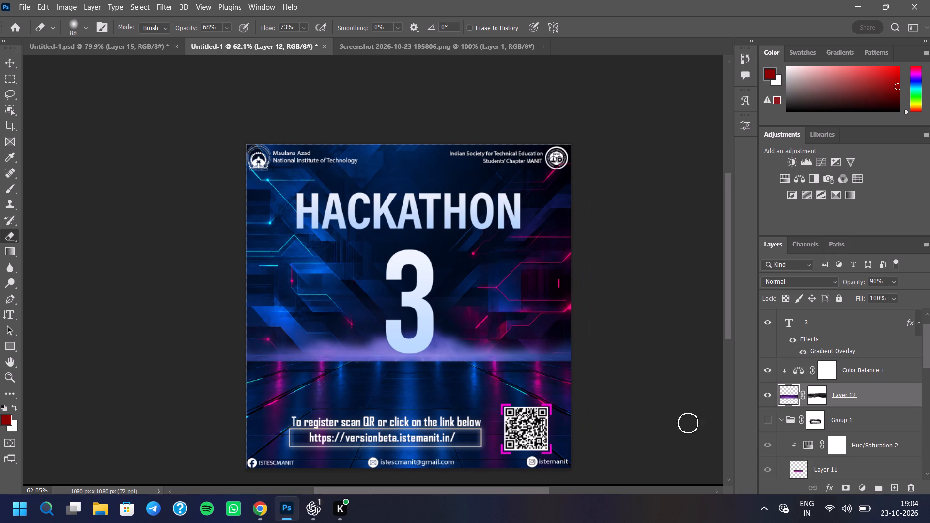
pyautogui.click(816, 392)
pyautogui.rightClick(816, 392)
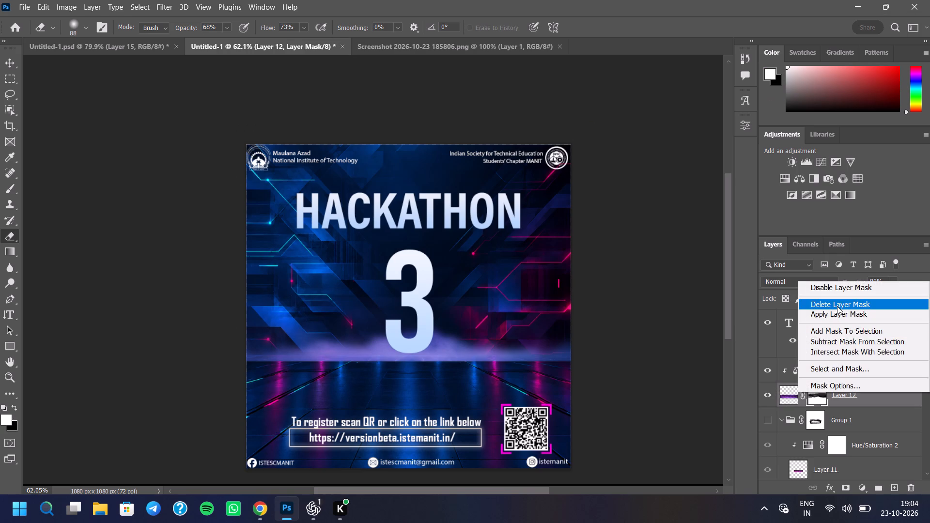
pyautogui.click(839, 293)
pyautogui.click(839, 291)
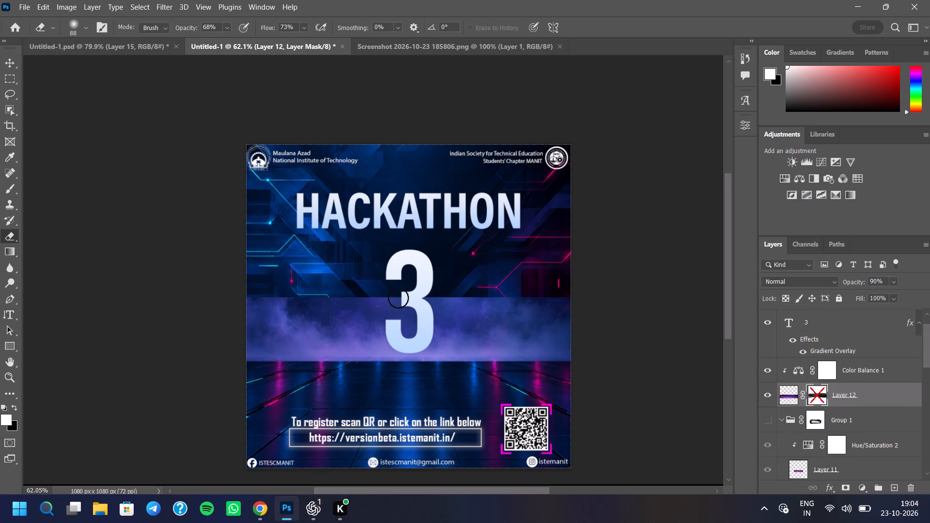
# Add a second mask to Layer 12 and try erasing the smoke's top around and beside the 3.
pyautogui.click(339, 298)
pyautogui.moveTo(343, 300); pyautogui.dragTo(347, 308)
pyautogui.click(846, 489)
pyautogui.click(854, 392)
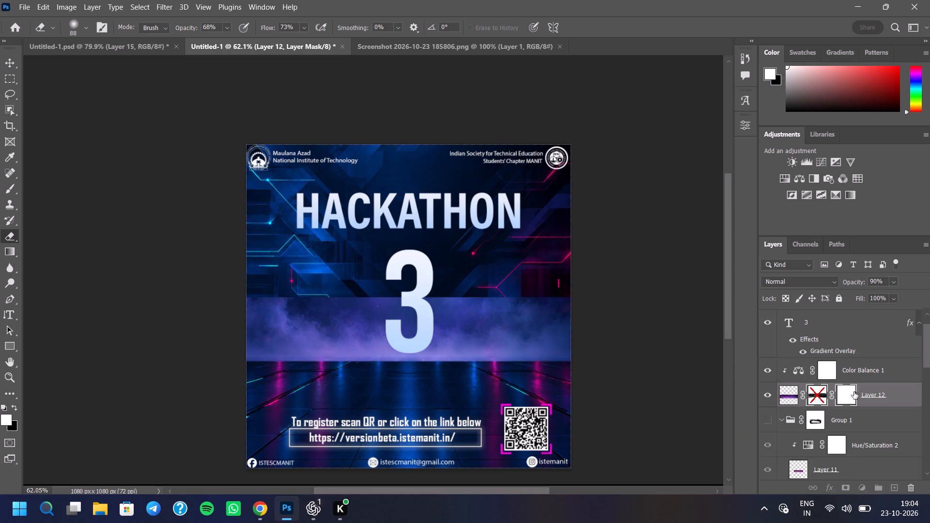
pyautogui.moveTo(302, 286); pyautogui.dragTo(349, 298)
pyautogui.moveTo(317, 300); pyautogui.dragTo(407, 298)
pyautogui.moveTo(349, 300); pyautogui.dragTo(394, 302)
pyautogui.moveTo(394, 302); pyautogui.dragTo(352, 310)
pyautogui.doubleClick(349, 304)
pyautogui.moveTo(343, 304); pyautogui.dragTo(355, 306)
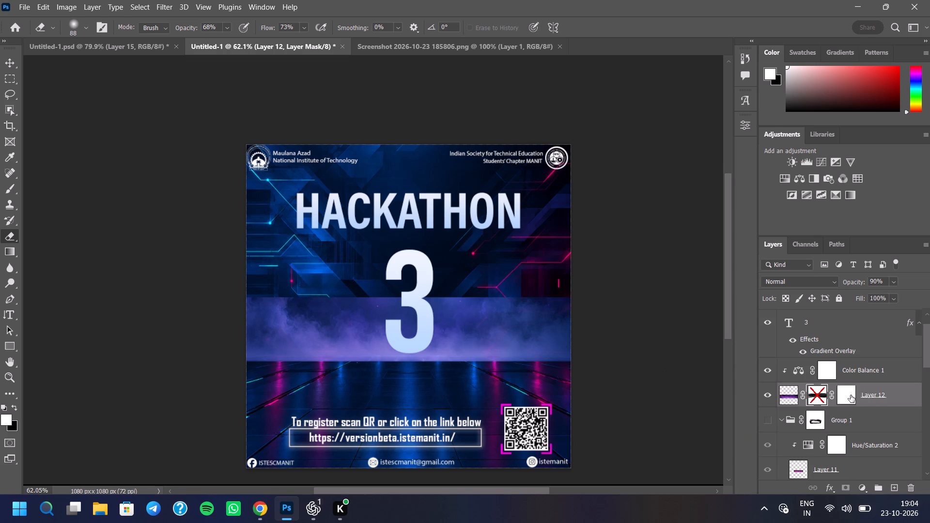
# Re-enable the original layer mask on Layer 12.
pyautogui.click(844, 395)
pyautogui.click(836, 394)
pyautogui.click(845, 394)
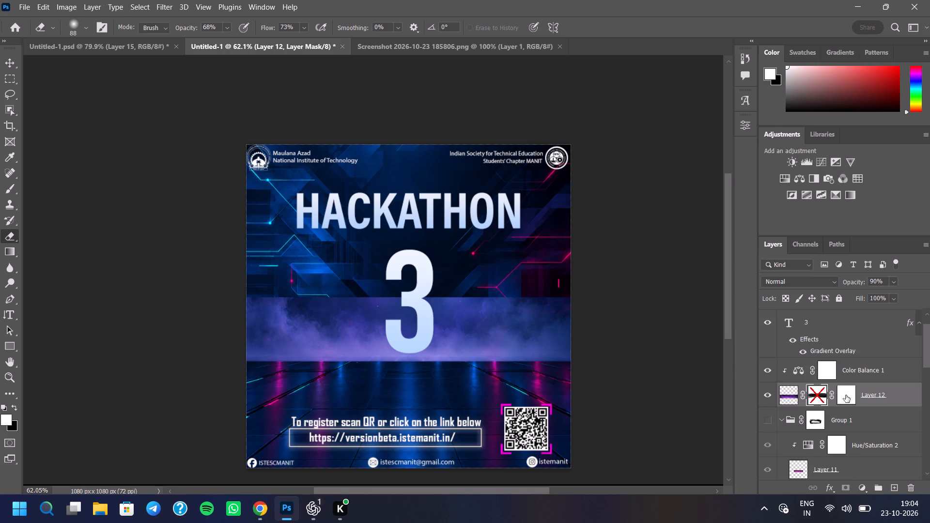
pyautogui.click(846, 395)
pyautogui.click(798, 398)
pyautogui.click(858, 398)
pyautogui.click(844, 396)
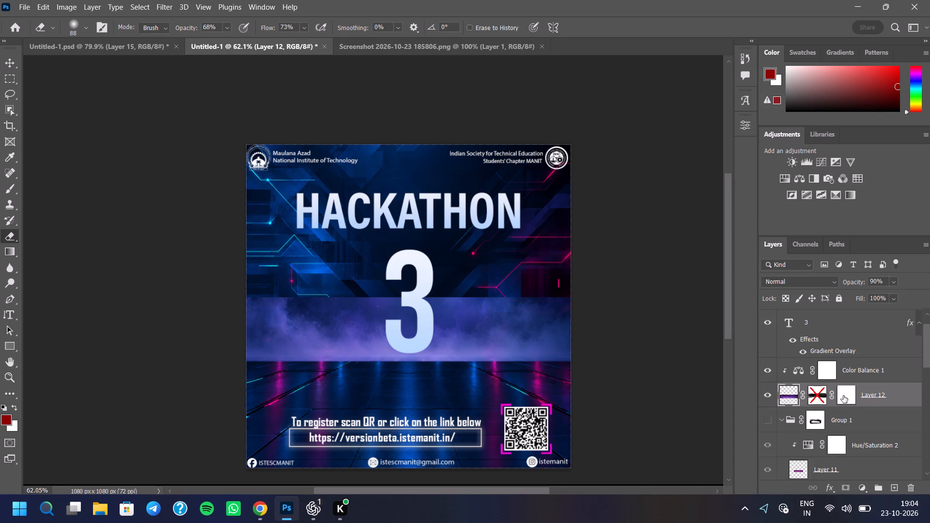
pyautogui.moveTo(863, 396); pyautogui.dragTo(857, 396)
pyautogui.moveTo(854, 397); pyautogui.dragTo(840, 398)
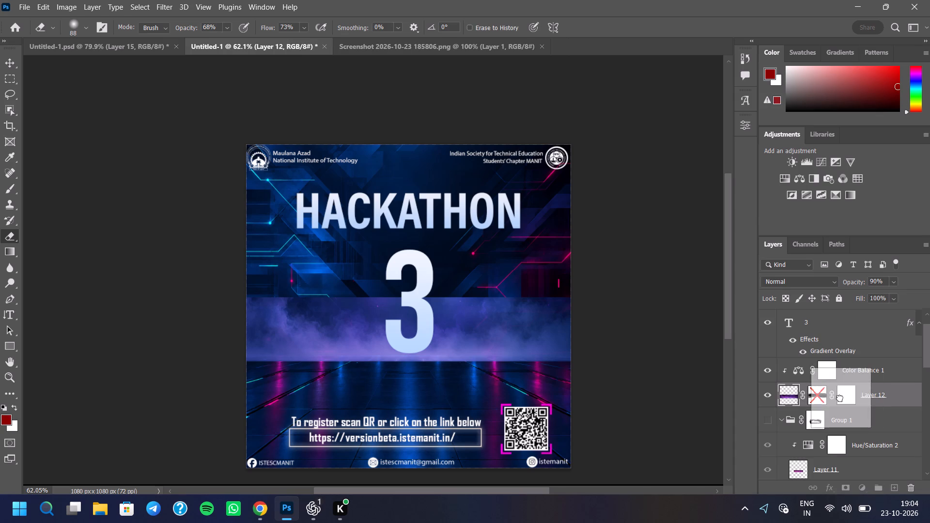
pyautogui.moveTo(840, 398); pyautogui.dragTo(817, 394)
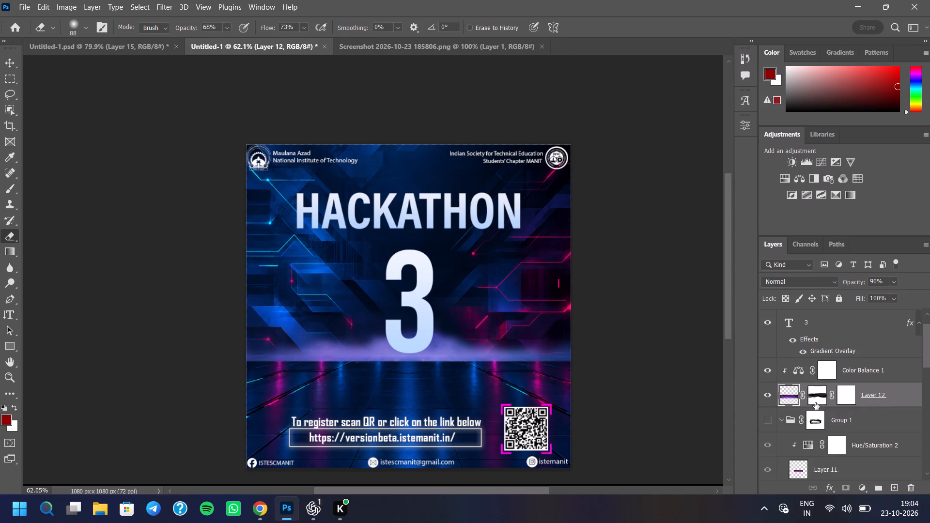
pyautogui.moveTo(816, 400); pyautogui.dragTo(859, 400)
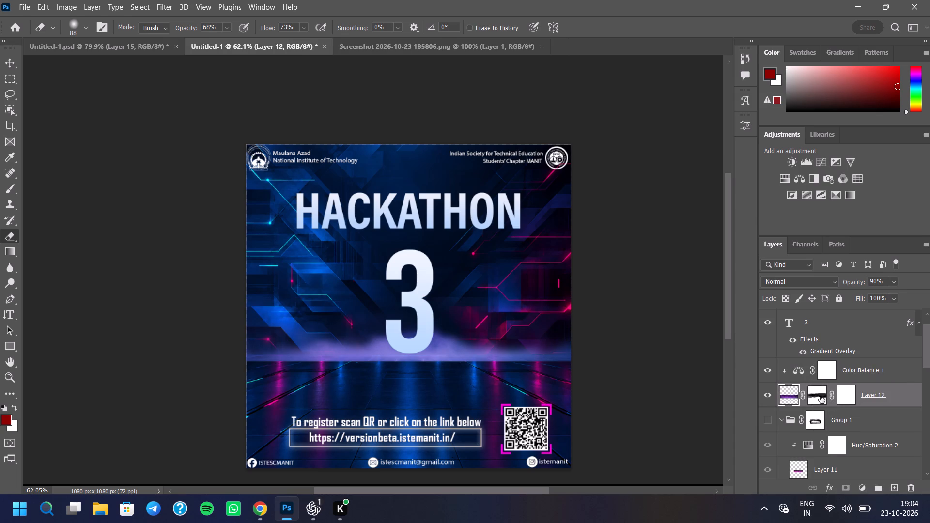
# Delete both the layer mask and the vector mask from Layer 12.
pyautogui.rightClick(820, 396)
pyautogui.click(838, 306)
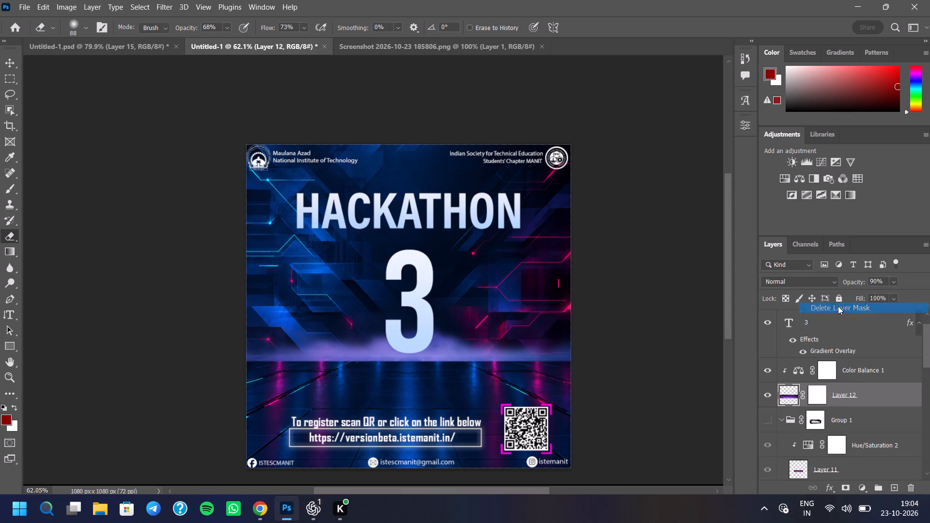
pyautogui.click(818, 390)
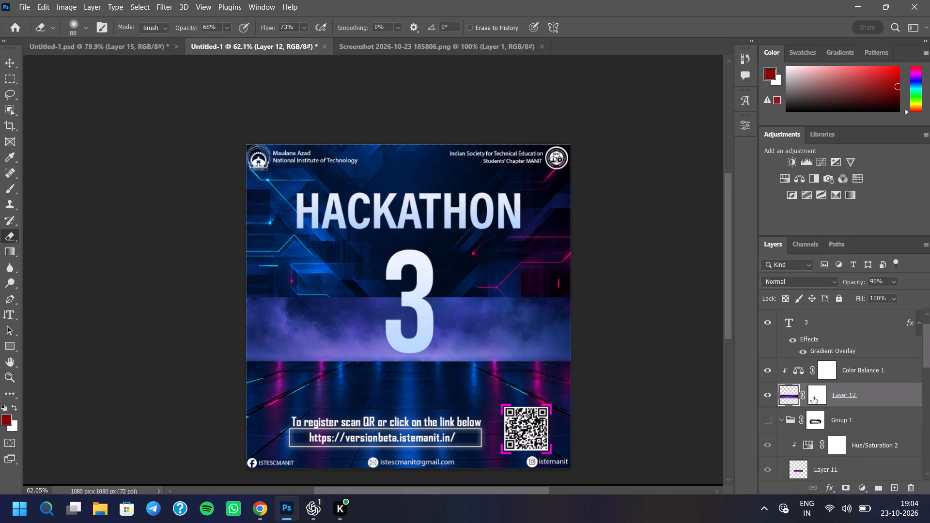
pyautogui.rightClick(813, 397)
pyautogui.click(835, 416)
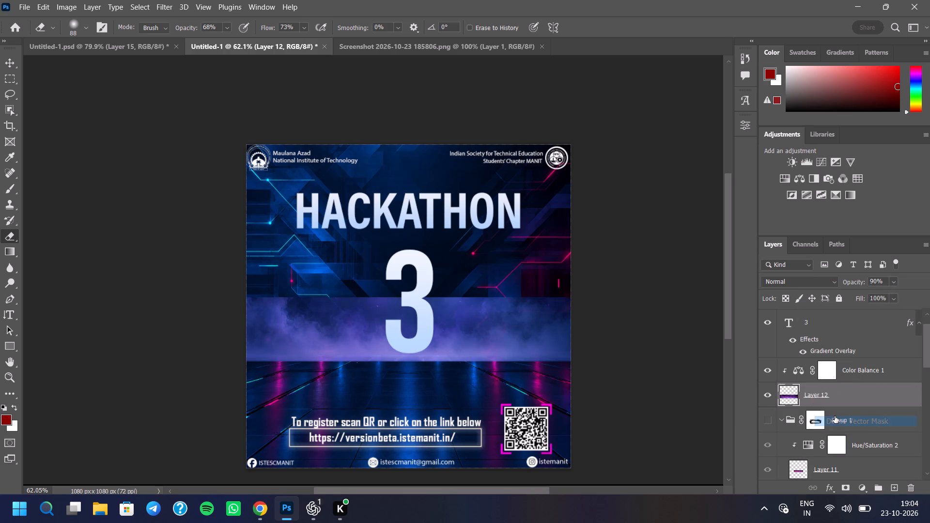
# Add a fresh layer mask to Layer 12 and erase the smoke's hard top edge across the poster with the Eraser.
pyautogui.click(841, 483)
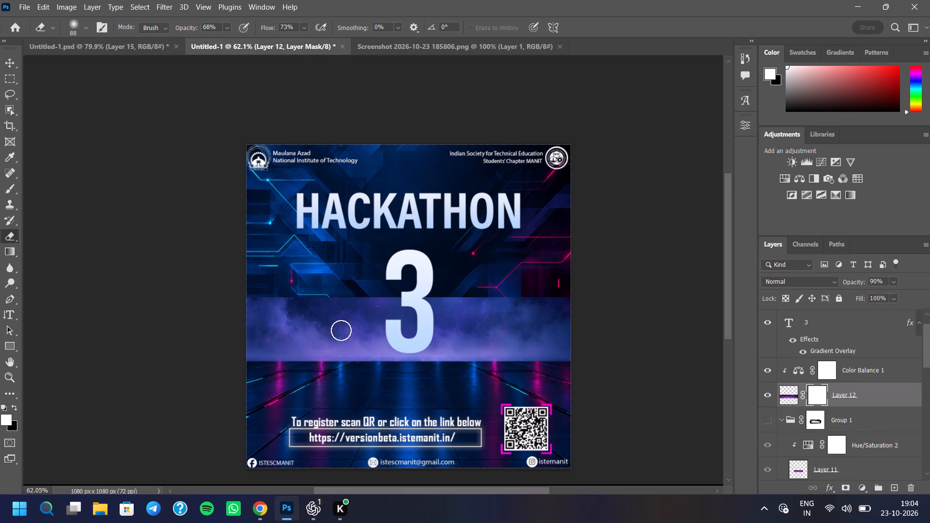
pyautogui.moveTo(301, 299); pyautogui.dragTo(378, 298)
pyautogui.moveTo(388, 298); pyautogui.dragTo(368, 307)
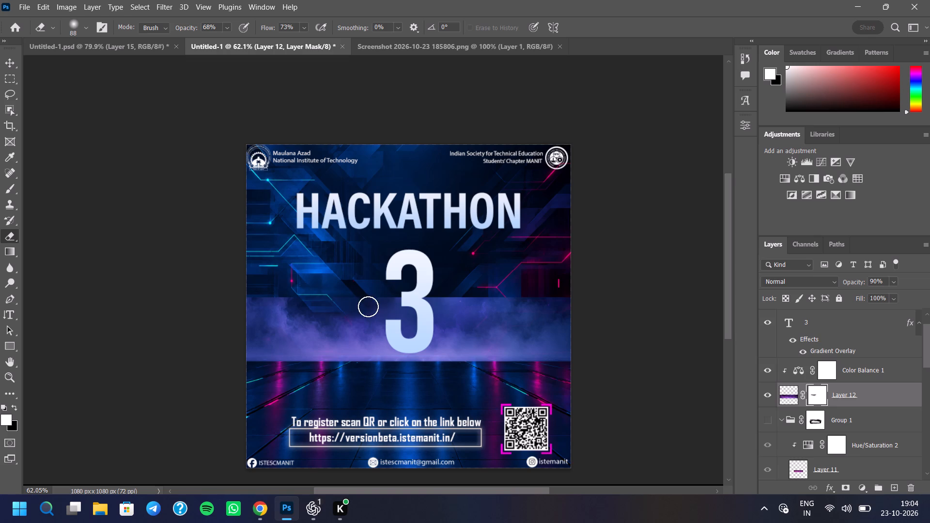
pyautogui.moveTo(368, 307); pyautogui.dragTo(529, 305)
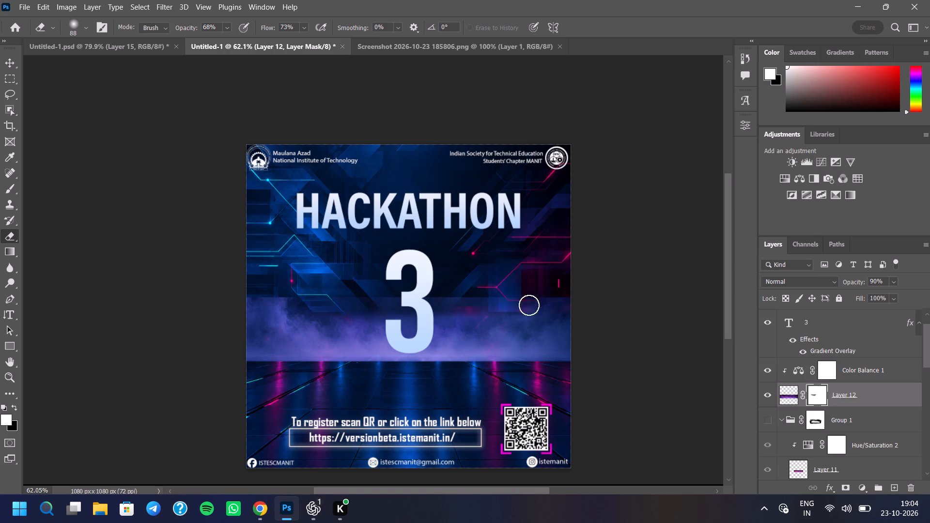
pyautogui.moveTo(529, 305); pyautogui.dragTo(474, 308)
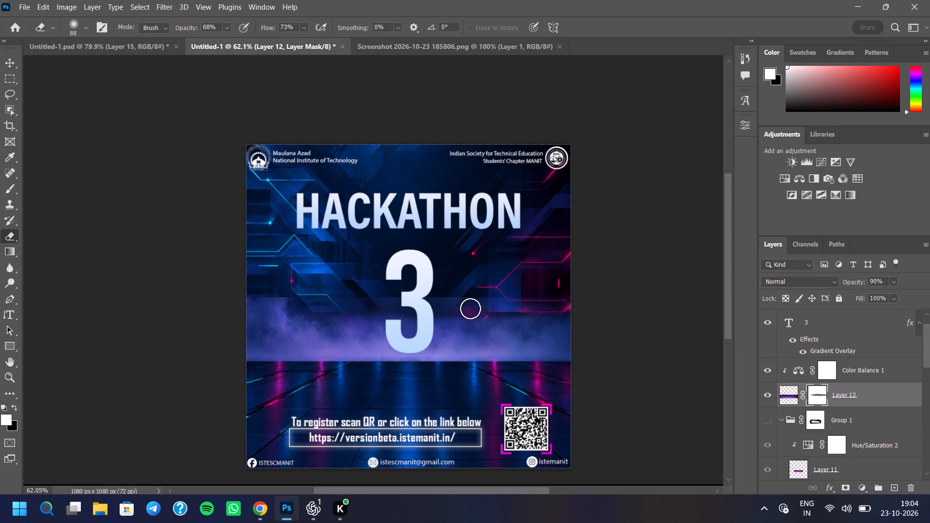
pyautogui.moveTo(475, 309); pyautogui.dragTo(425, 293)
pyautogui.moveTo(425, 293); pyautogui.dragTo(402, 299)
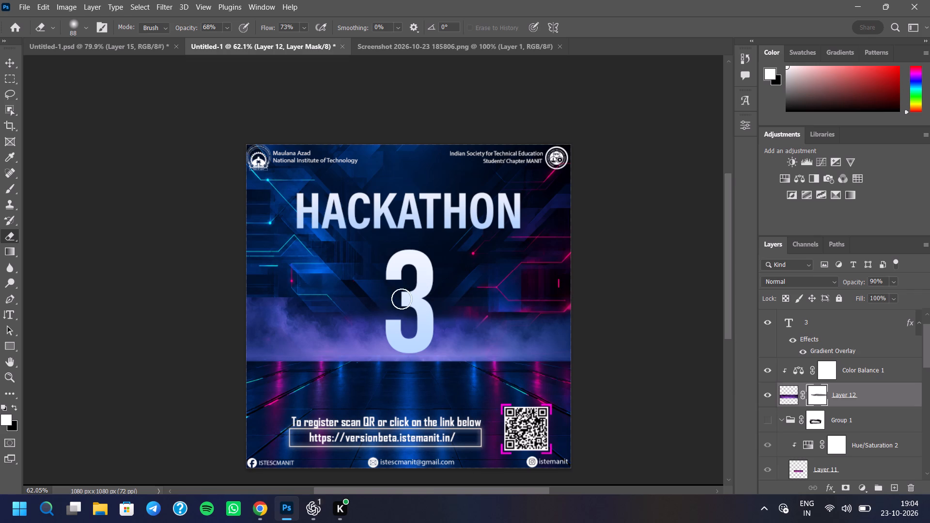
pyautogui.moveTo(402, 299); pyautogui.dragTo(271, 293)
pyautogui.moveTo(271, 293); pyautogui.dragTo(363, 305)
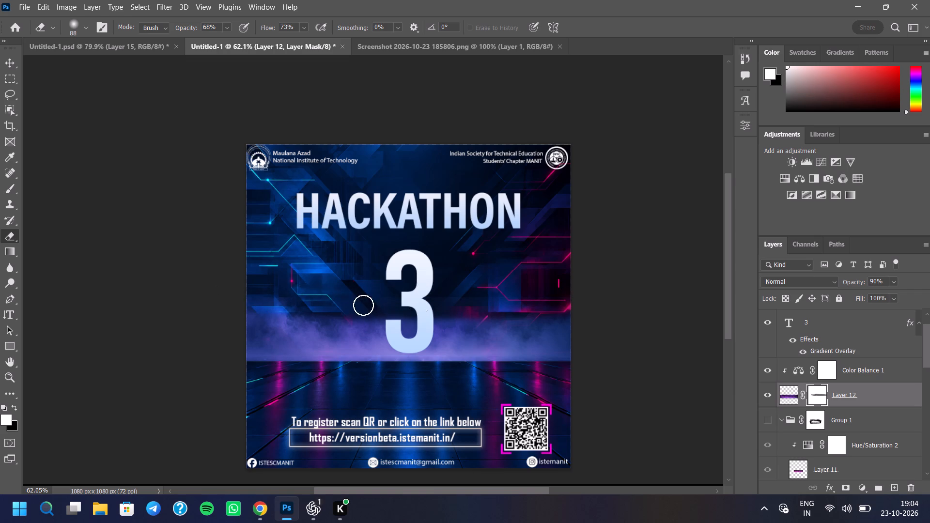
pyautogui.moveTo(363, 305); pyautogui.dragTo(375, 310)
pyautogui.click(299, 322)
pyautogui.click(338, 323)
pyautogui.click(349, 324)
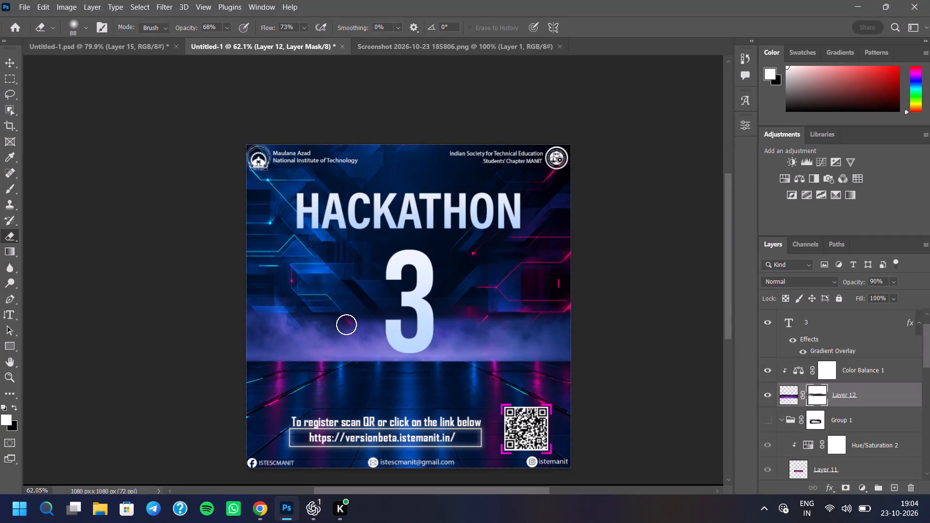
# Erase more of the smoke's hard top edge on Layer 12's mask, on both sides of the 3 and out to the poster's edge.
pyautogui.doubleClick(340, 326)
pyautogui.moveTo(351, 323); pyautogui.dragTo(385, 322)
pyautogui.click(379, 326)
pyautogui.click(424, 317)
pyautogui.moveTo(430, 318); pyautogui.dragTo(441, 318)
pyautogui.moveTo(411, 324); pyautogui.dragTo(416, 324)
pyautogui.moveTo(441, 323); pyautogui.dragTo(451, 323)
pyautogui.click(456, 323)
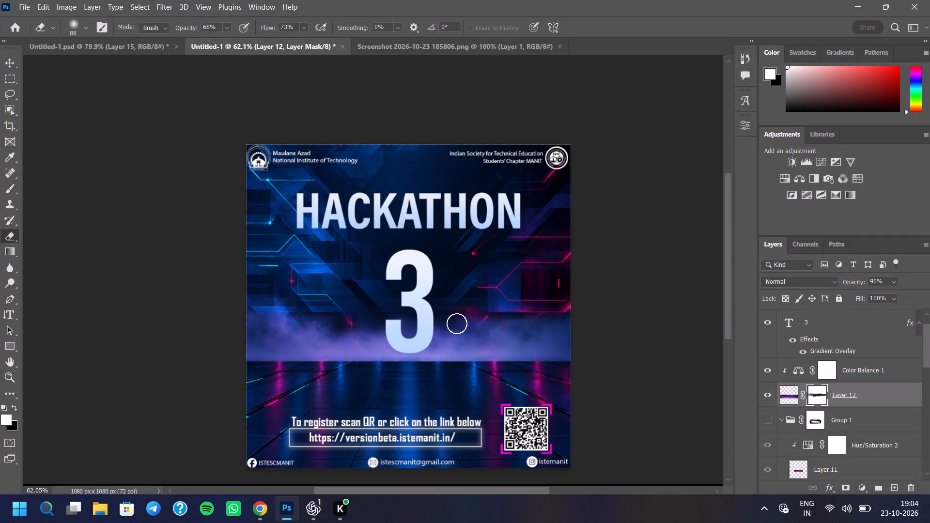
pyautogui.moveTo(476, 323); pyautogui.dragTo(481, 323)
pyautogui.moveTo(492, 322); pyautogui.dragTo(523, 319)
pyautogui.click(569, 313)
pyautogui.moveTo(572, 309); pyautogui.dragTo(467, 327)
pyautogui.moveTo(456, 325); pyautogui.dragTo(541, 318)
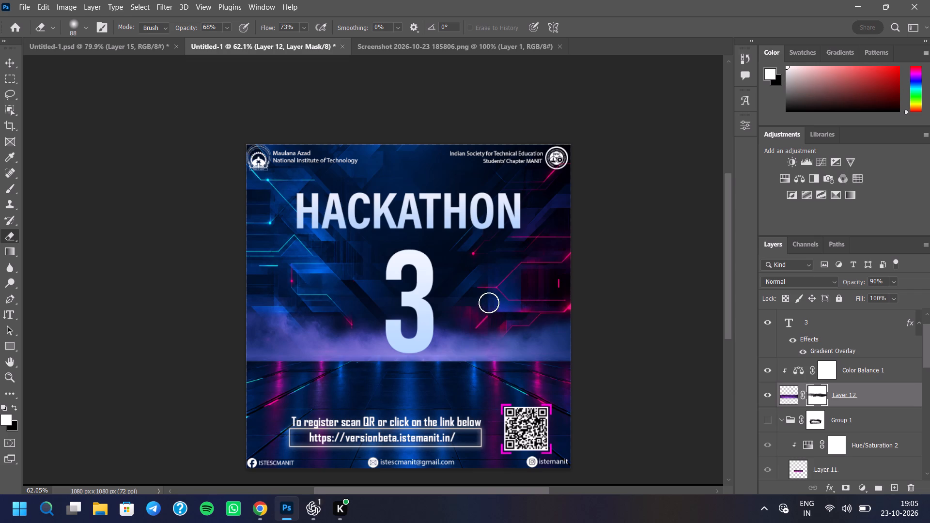
# Toggle Layer 12's visibility to compare the poster with and without the smoke.
pyautogui.click(769, 404)
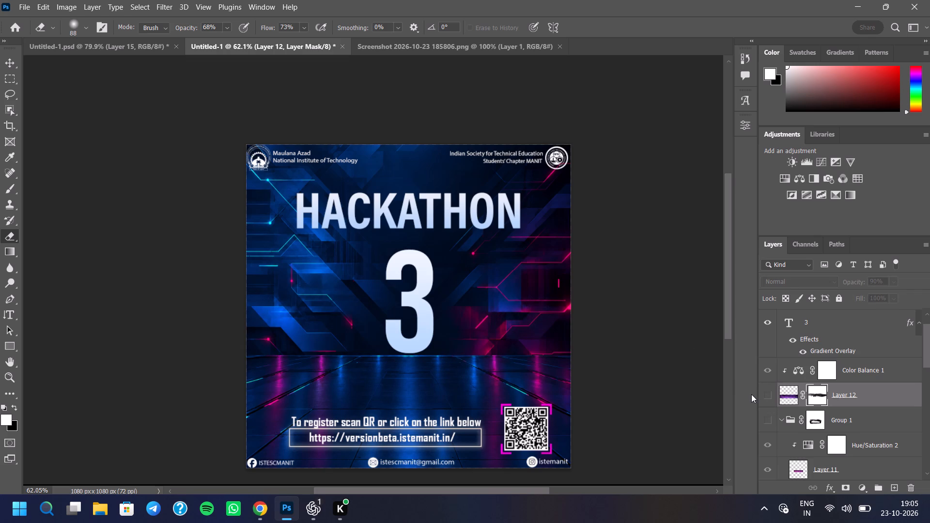
pyautogui.click(260, 508)
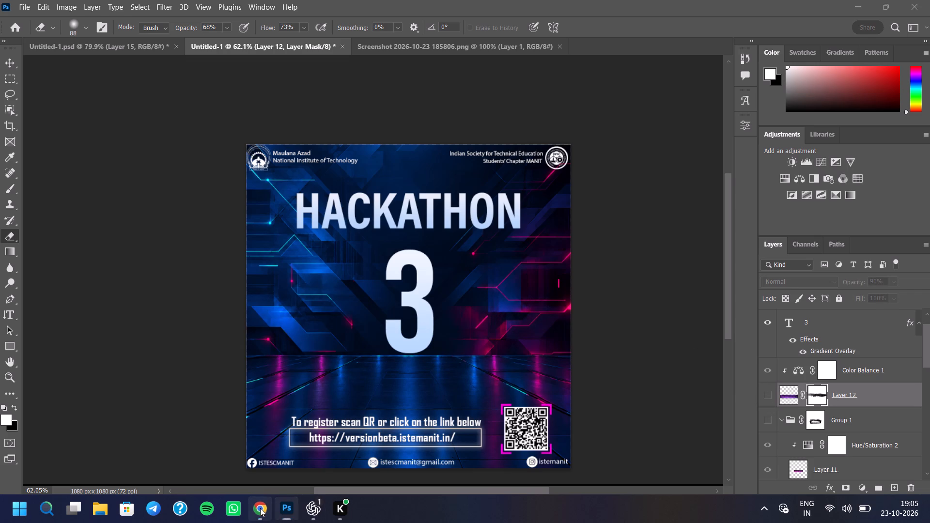
pyautogui.click(259, 508)
pyautogui.click(769, 395)
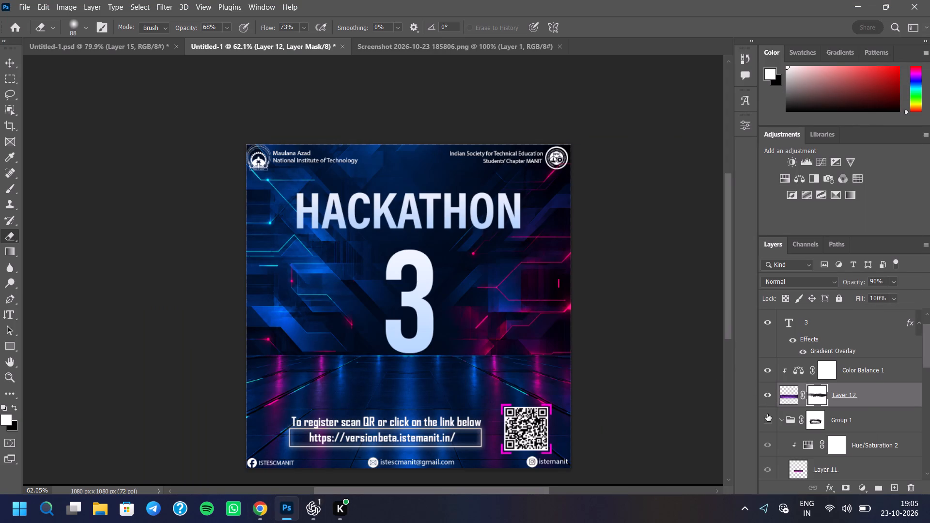
pyautogui.click(768, 398)
# Discard Layer 12's mask without applying it, and delete the smoke layer itself.
pyautogui.click(908, 488)
pyautogui.click(529, 197)
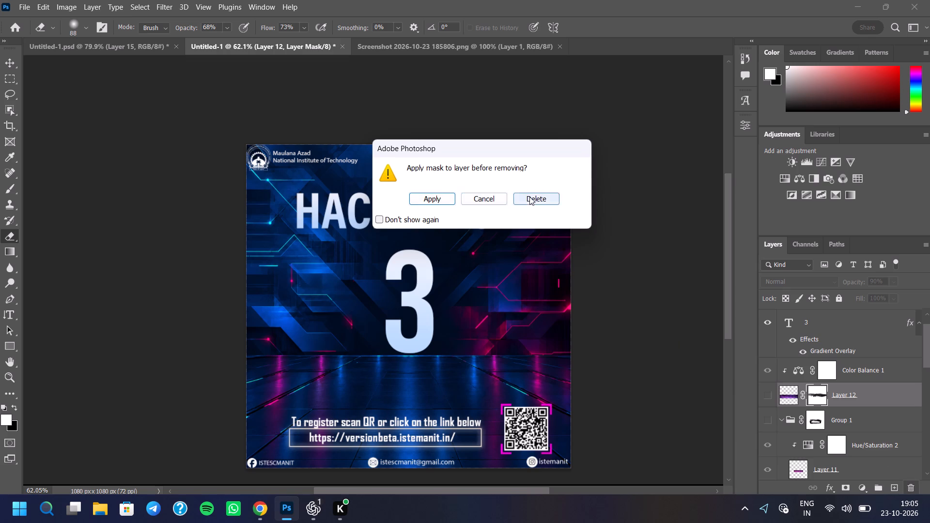
pyautogui.click(910, 489)
pyautogui.click(453, 203)
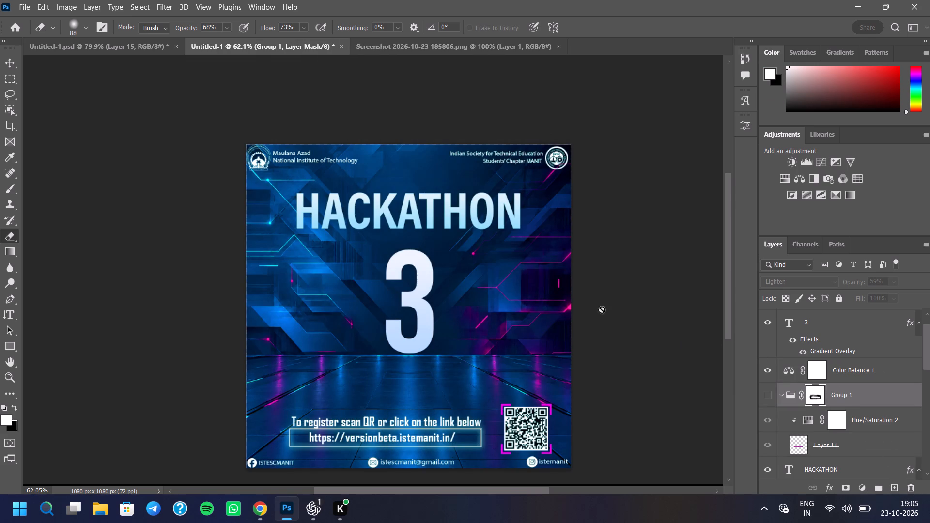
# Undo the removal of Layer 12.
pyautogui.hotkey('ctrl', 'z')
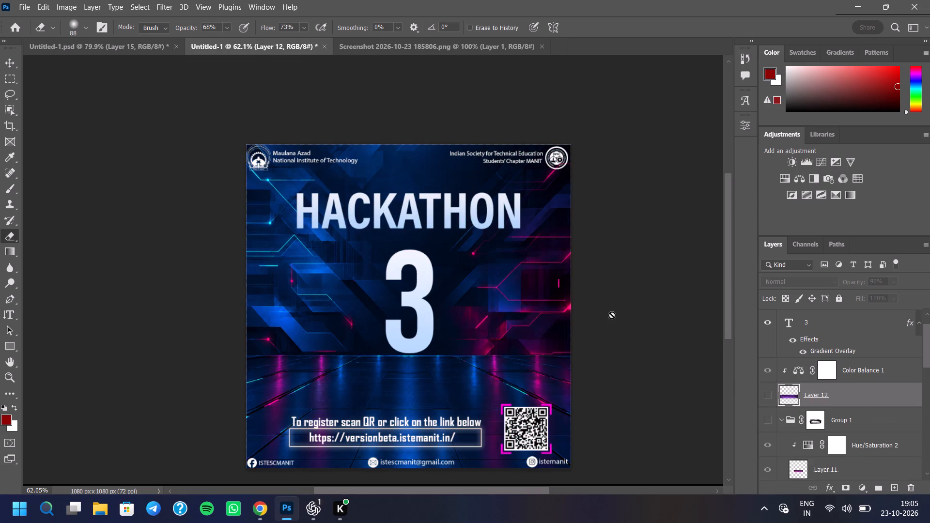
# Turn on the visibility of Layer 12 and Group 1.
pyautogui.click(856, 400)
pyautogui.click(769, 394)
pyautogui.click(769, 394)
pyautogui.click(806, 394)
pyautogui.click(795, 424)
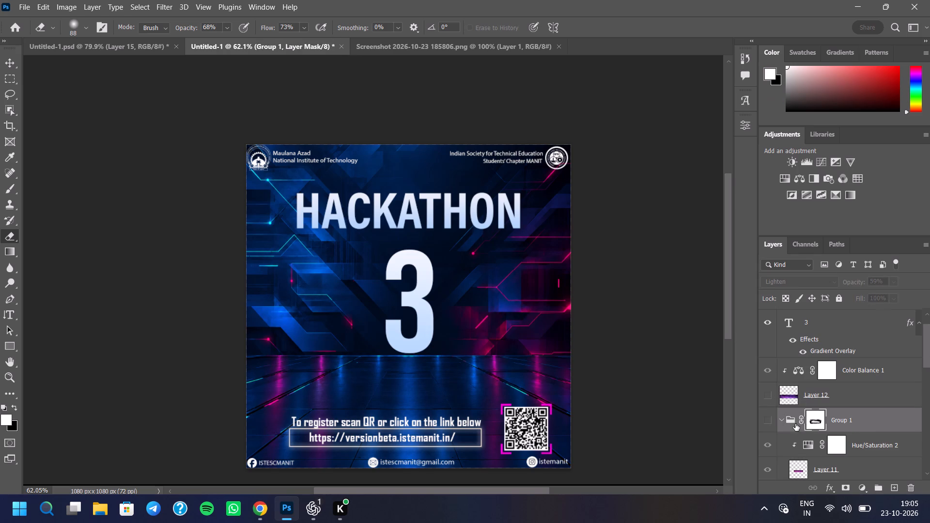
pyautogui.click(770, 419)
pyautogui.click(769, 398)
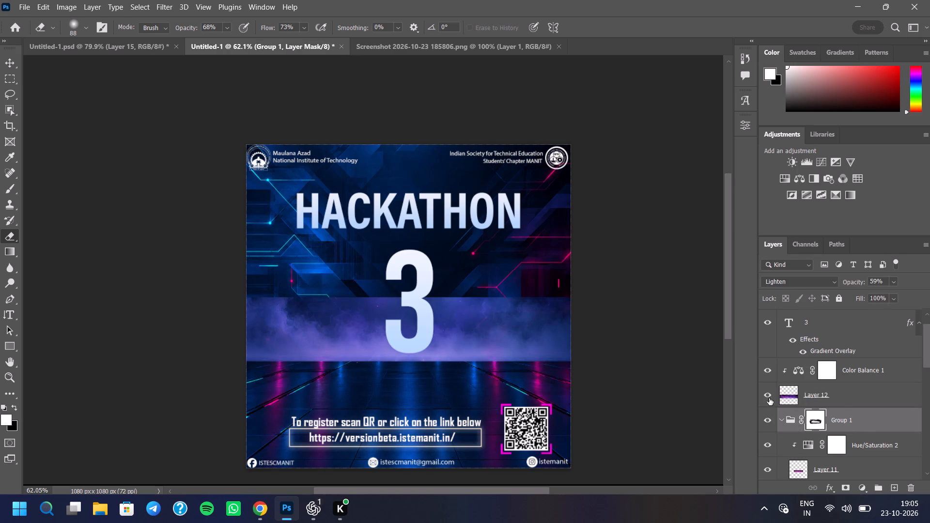
# Delete Layer 12 and Group 1 together with its contents.
pyautogui.click(847, 395)
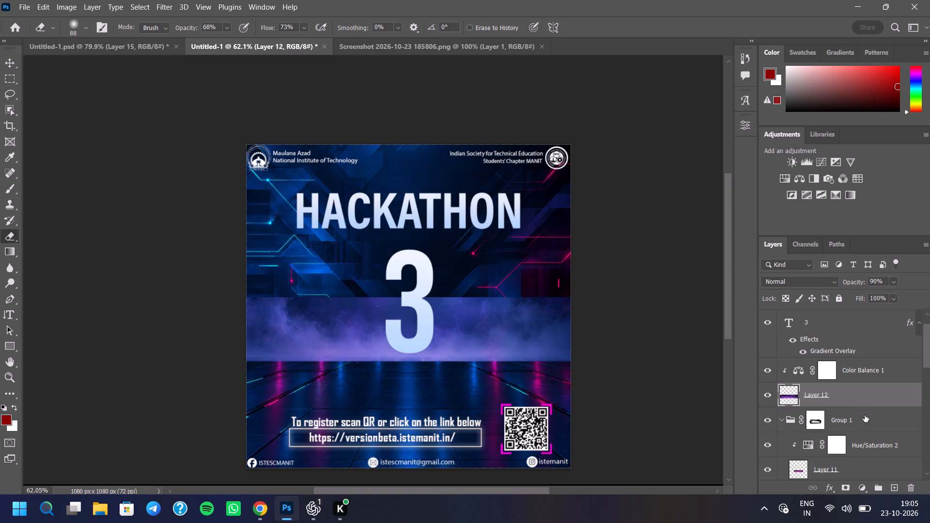
pyautogui.keyDown('ctrl'); pyautogui.click(865, 416); pyautogui.keyUp('ctrl')
pyautogui.click(914, 490)
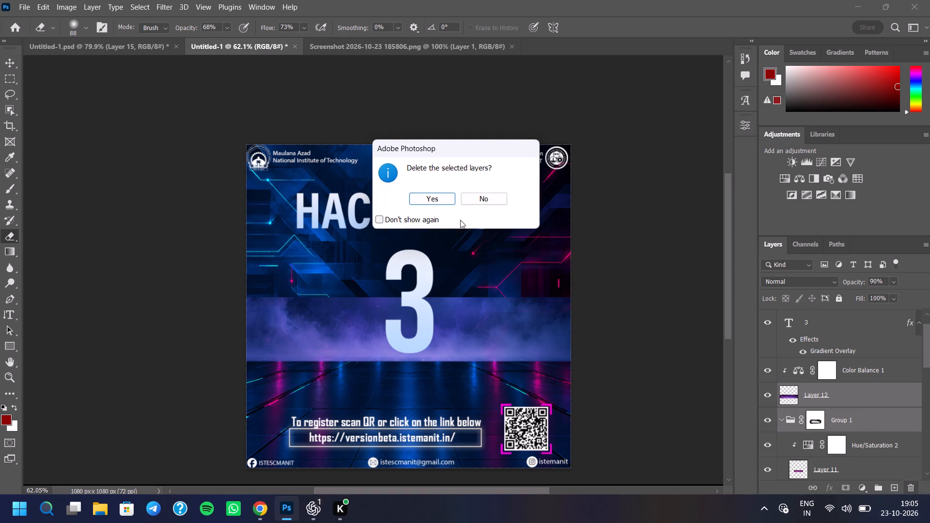
pyautogui.click(447, 199)
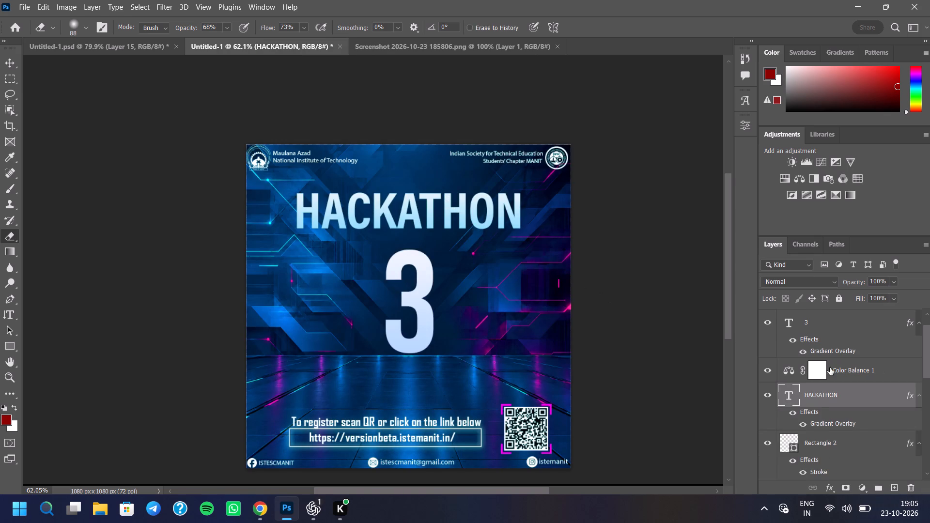
# Hide the Color Balance 1 adjustment layer.
pyautogui.click(852, 370)
pyautogui.click(767, 370)
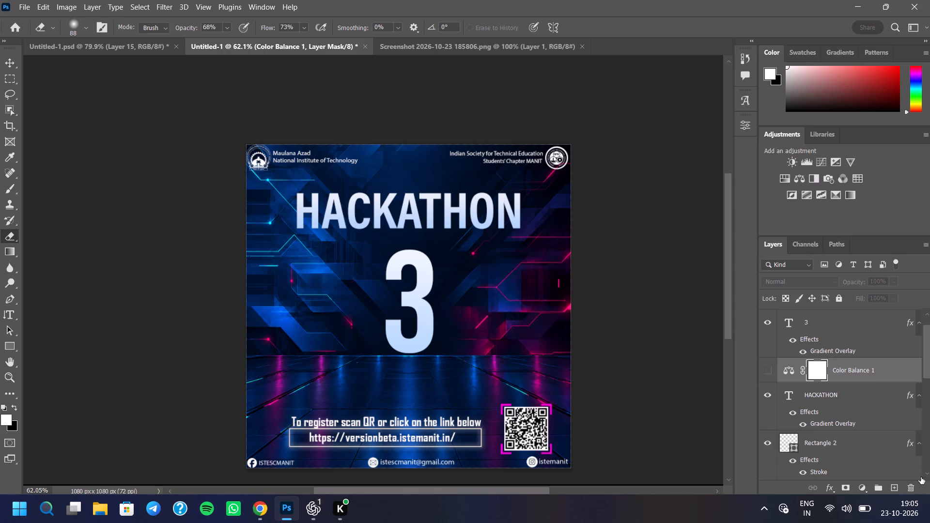
# Delete the layer mask of Color Balance 1.
pyautogui.click(905, 487)
pyautogui.click(452, 196)
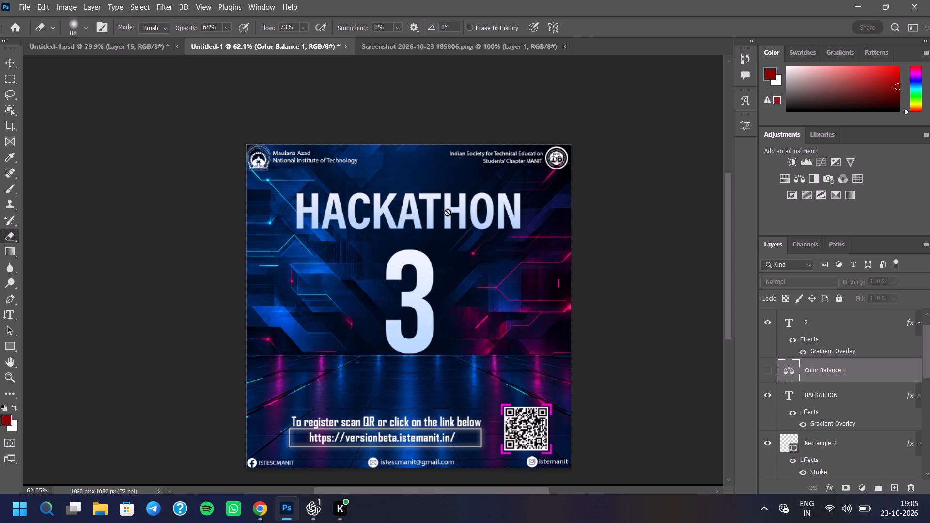
# Add a Stroke effect to the 3 text layer and set its size to 1 px.
pyautogui.scroll(7, 414, 339)
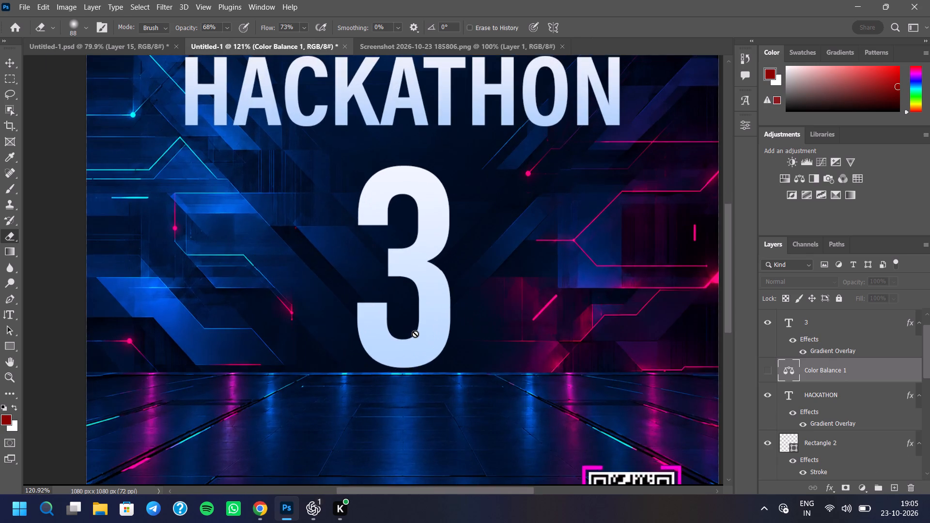
pyautogui.scroll(5, 415, 333)
pyautogui.scroll(-10, 415, 333)
pyautogui.click(880, 330)
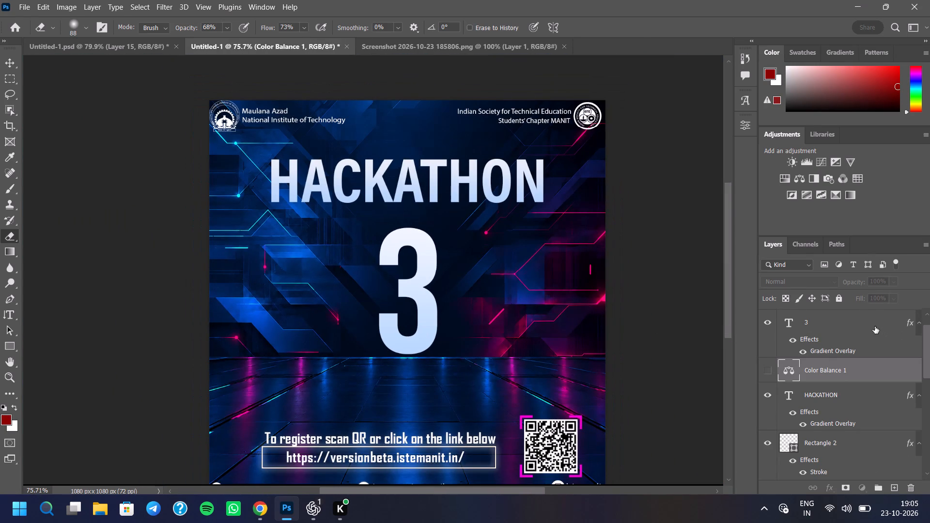
pyautogui.doubleClick(873, 325)
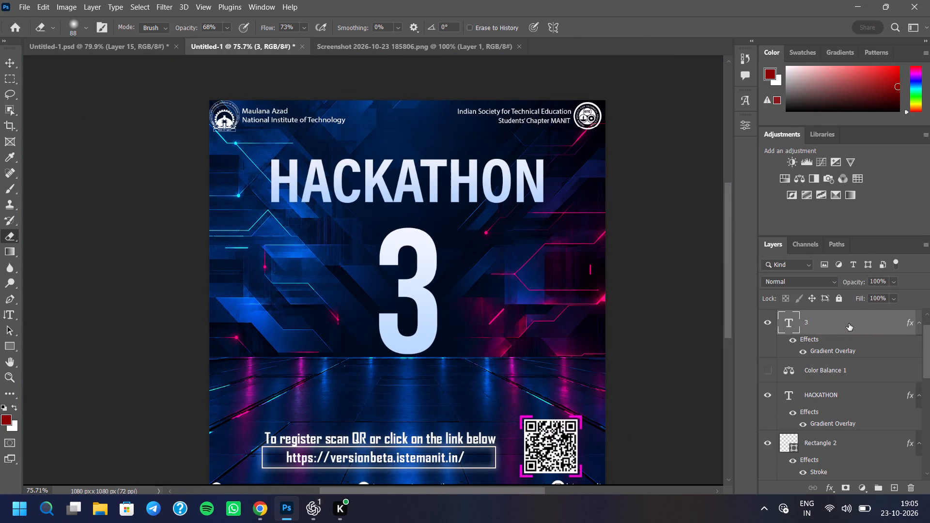
pyautogui.moveTo(456, 491); pyautogui.dragTo(515, 503)
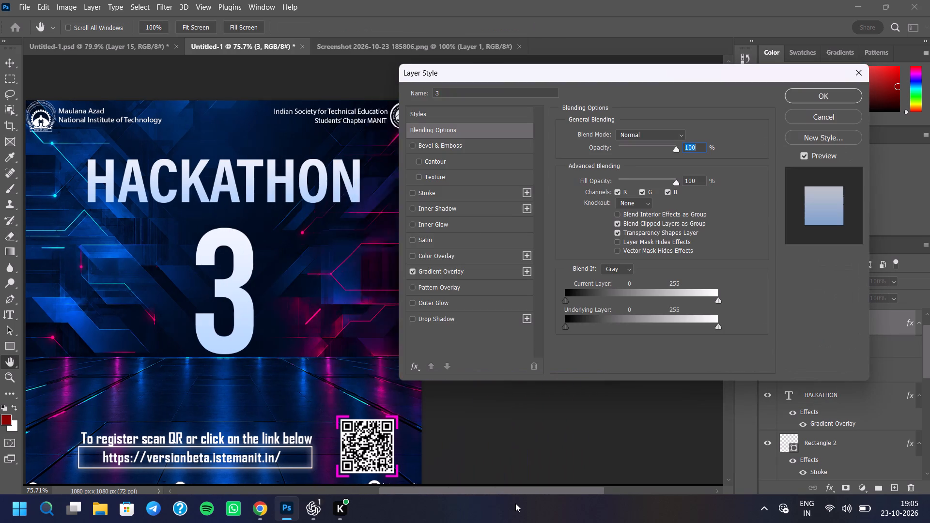
pyautogui.moveTo(515, 503); pyautogui.dragTo(499, 503)
pyautogui.click(413, 192)
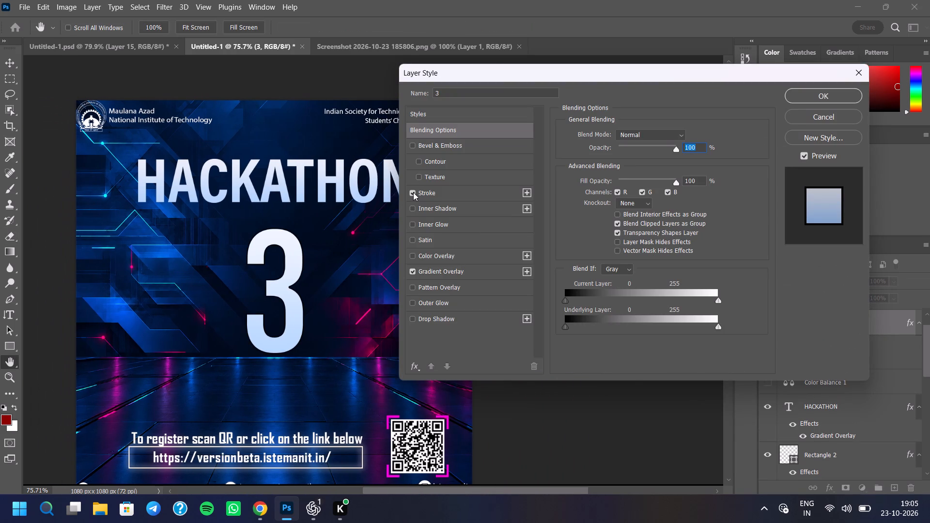
pyautogui.click(413, 192)
pyautogui.click(413, 192)
pyautogui.click(425, 190)
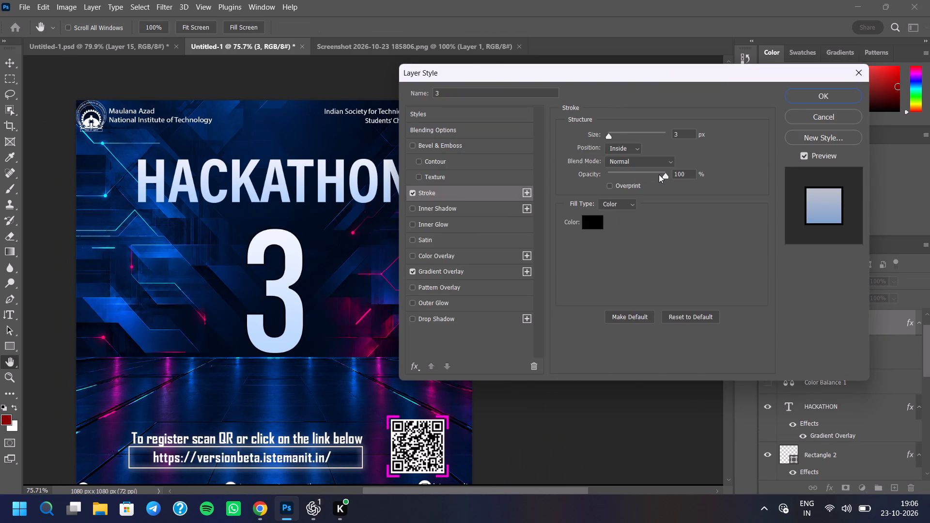
pyautogui.click(413, 193)
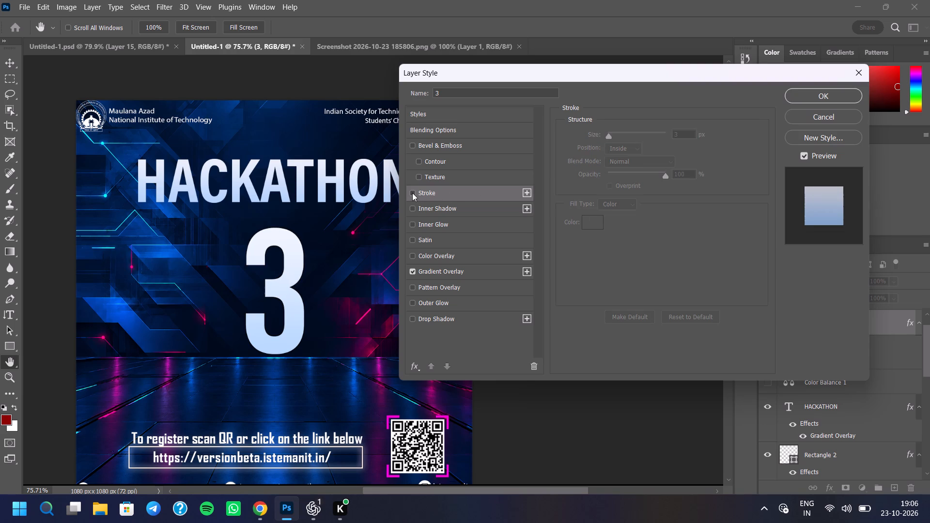
pyautogui.click(412, 193)
pyautogui.click(606, 134)
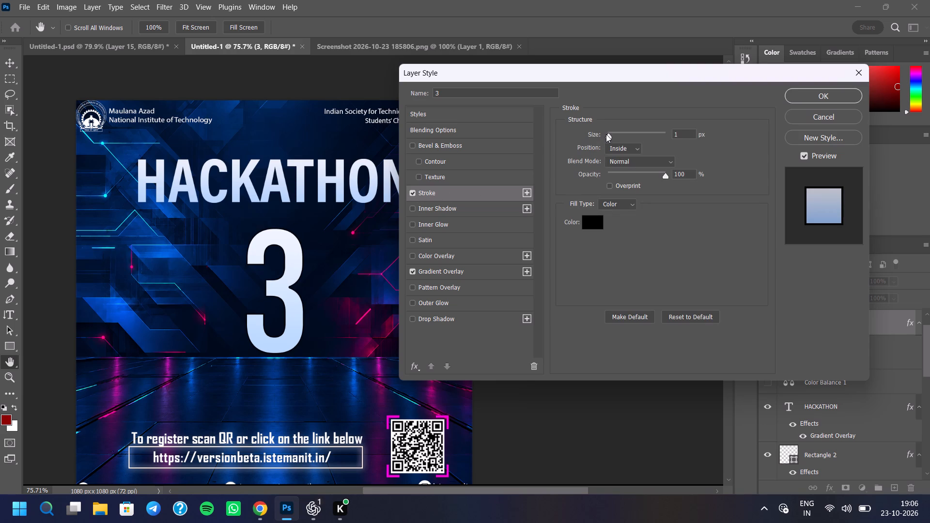
pyautogui.click(606, 134)
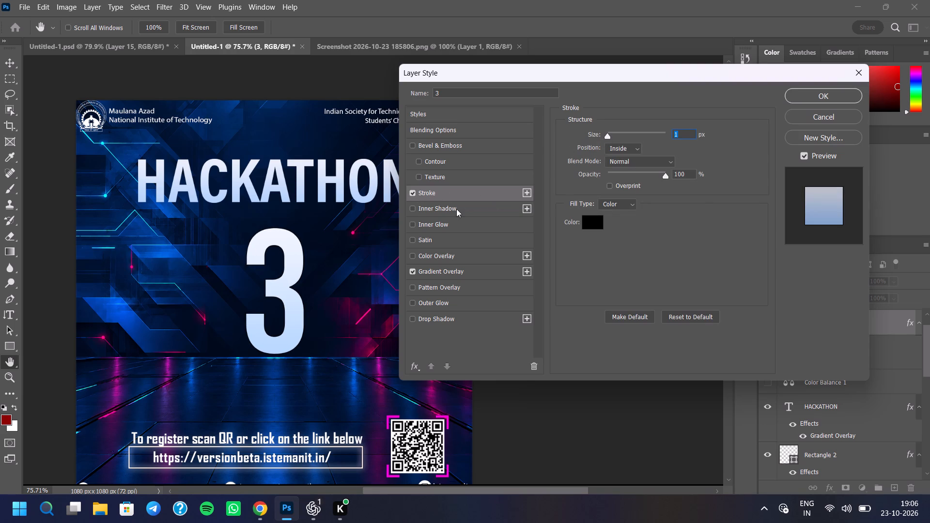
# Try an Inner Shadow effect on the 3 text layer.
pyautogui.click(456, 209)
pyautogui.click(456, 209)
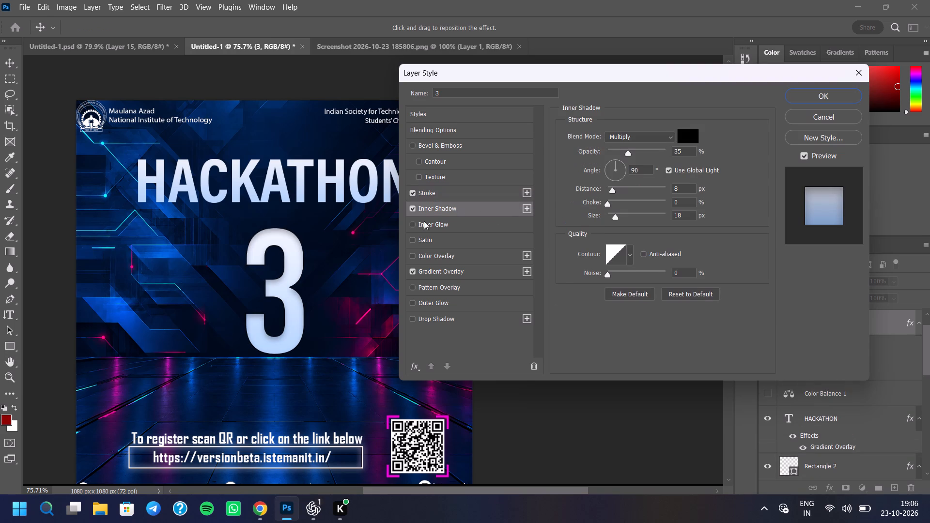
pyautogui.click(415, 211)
# Add an Inner Glow effect to the 3 text layer, leaving Satin and Color Overlay off.
pyautogui.click(409, 223)
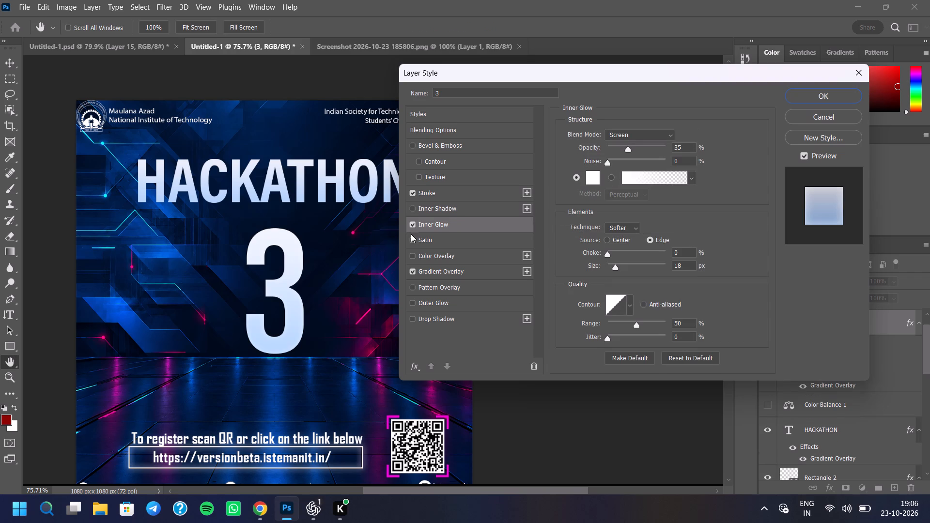
pyautogui.click(413, 239)
pyautogui.click(414, 240)
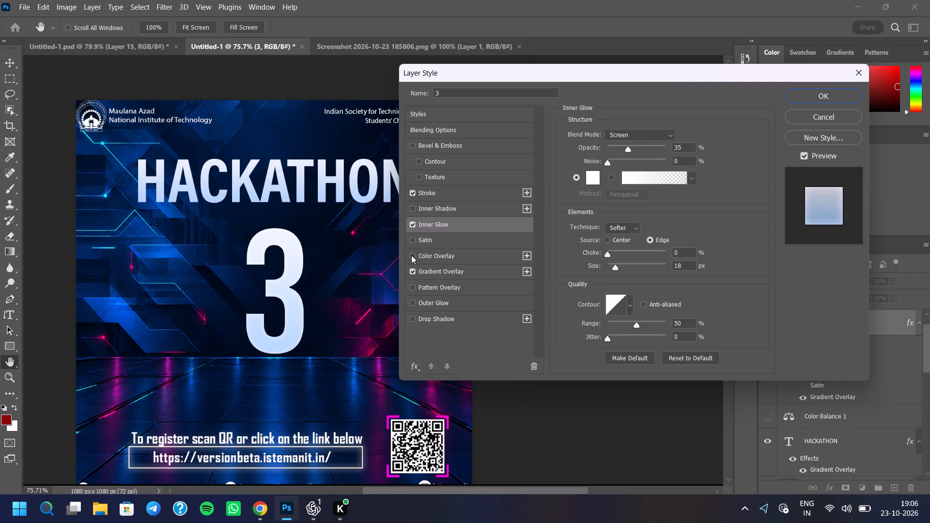
pyautogui.click(411, 255)
pyautogui.click(411, 255)
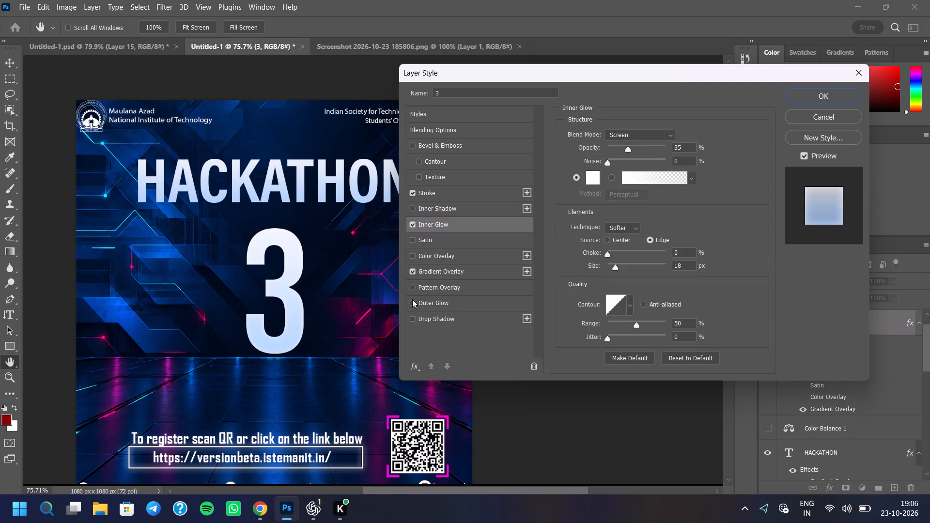
# Add an Outer Glow to the 3 text layer at 17% opacity and apply the layer style.
pyautogui.click(412, 299)
pyautogui.click(411, 317)
pyautogui.click(411, 317)
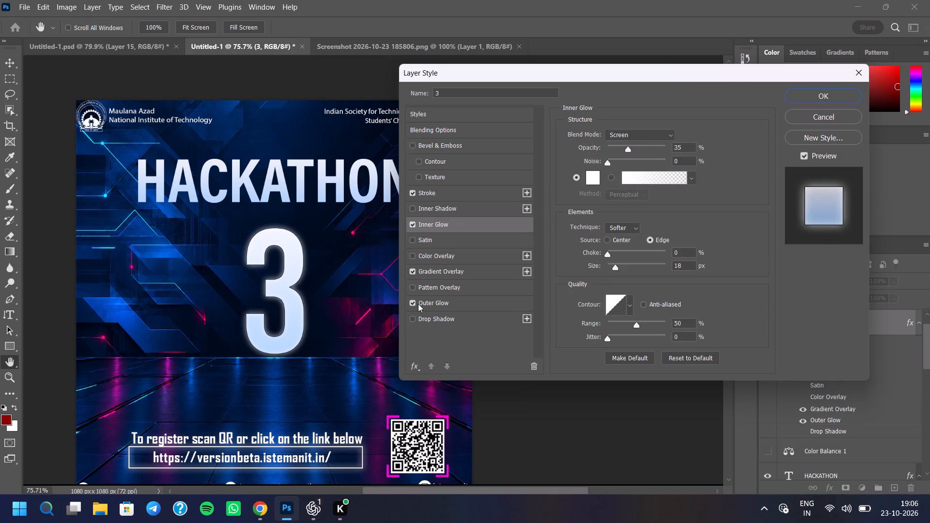
pyautogui.click(418, 304)
pyautogui.click(419, 303)
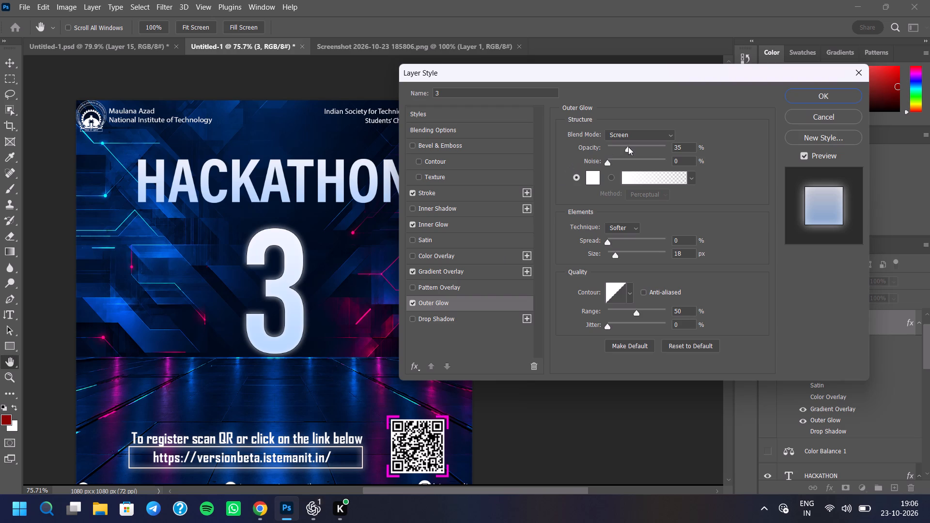
pyautogui.moveTo(627, 148); pyautogui.dragTo(609, 153)
pyautogui.click(615, 149)
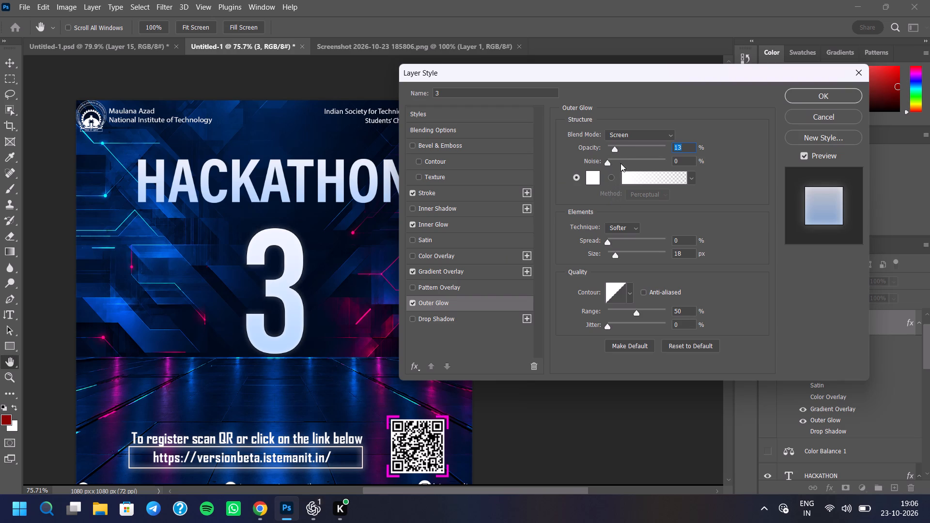
pyautogui.click(618, 144)
pyautogui.scroll(-2, 282, 317)
pyautogui.click(817, 95)
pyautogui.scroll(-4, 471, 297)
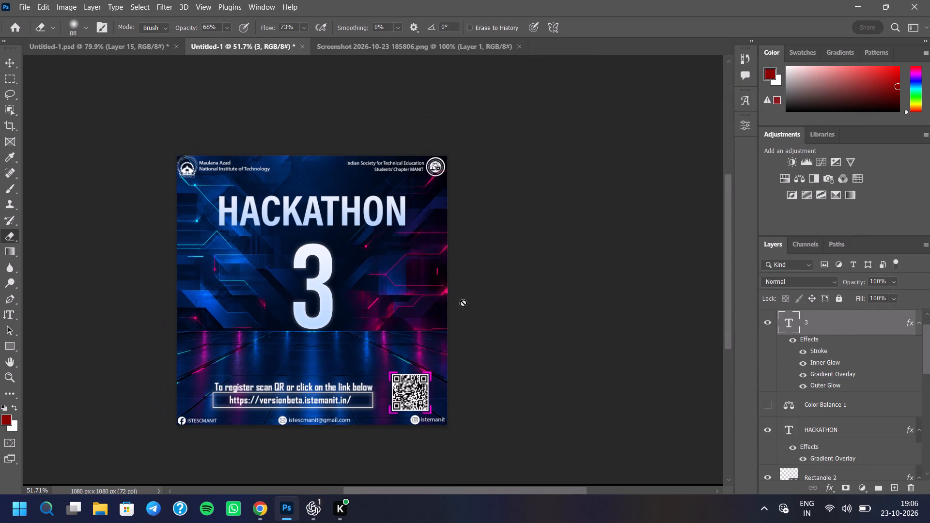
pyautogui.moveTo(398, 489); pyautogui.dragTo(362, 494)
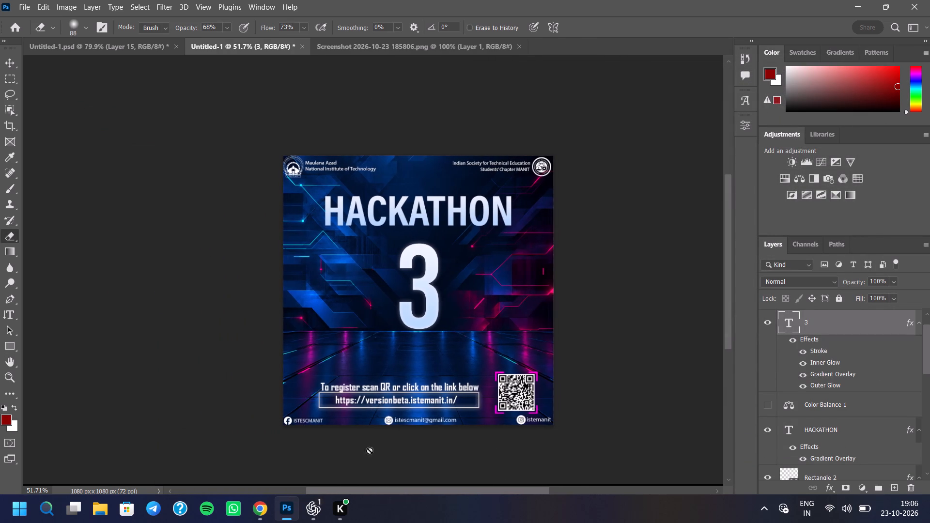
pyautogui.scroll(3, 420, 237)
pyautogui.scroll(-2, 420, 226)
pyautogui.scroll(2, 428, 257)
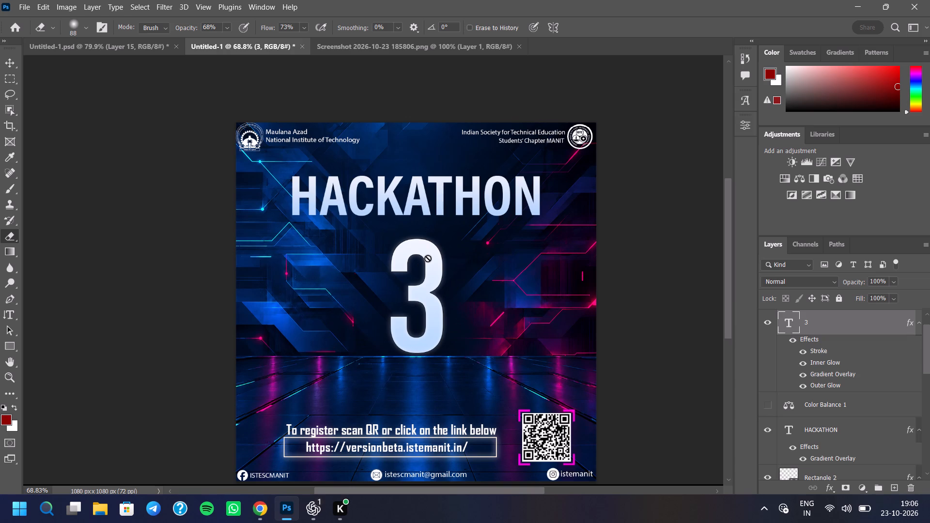
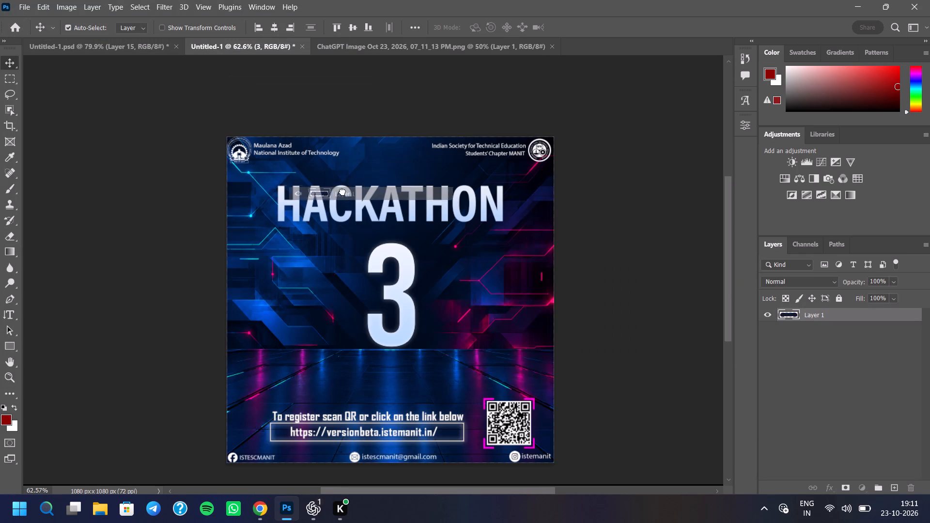
pyautogui.moveTo(342, 192); pyautogui.dragTo(348, 199)
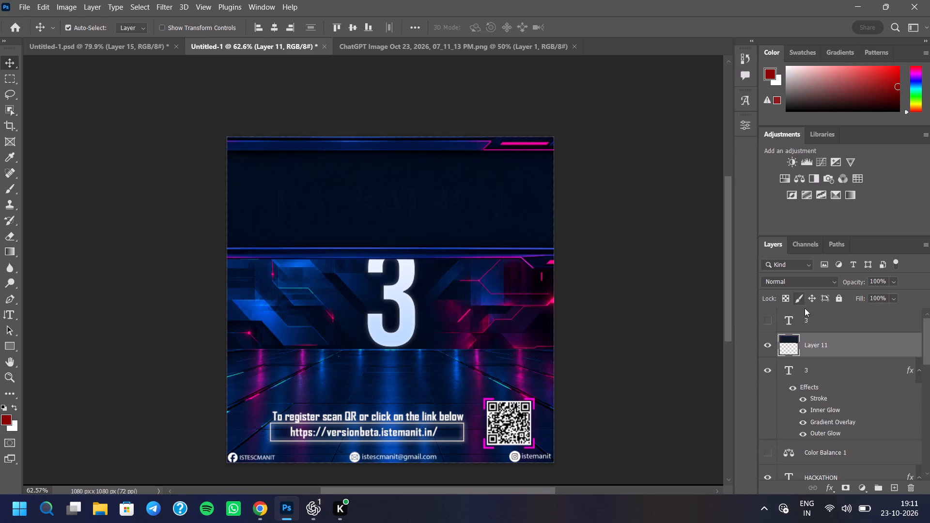
# Convert the blank plaque layer to a smart object.
pyautogui.rightClick(807, 341)
pyautogui.click(719, 175)
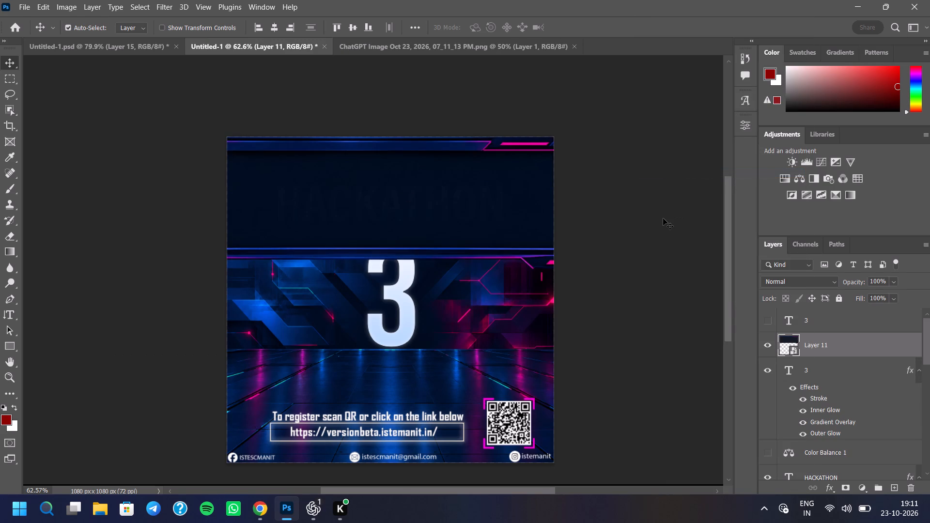
# Scale the blank plaque to about 42% and place it above the 3, beneath the header logos.
pyautogui.hotkey('ctrl', 't')
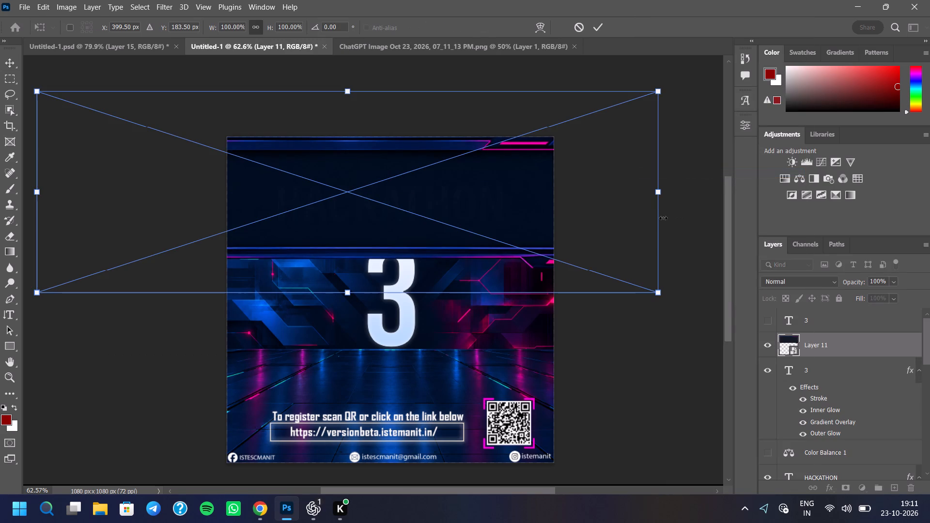
pyautogui.click(38, 87)
pyautogui.moveTo(37, 89); pyautogui.dragTo(47, 98)
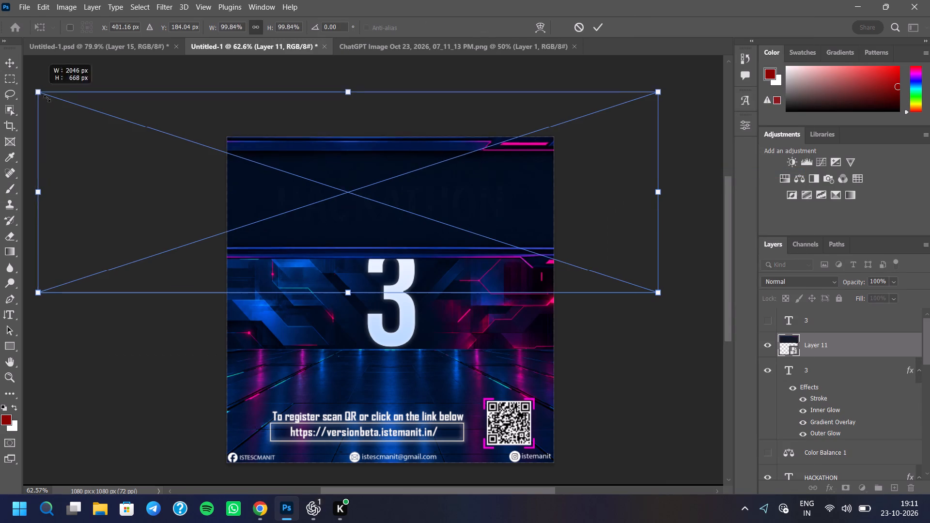
pyautogui.moveTo(47, 98); pyautogui.dragTo(325, 216)
pyautogui.moveTo(486, 250); pyautogui.dragTo(367, 198)
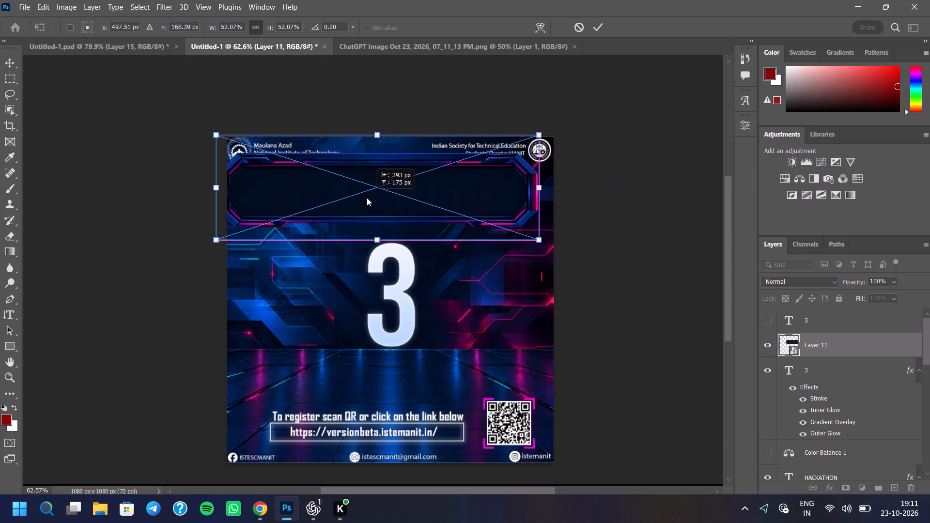
pyautogui.moveTo(367, 198); pyautogui.dragTo(380, 212)
pyautogui.moveTo(550, 151); pyautogui.dragTo(540, 158)
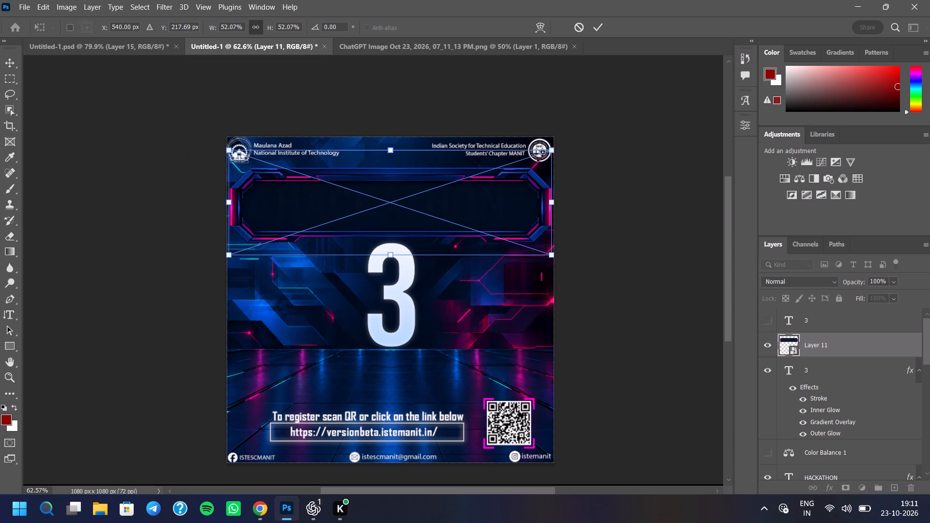
pyautogui.moveTo(540, 158); pyautogui.dragTo(494, 193)
pyautogui.moveTo(456, 215); pyautogui.dragTo(480, 210)
pyautogui.click(907, 379)
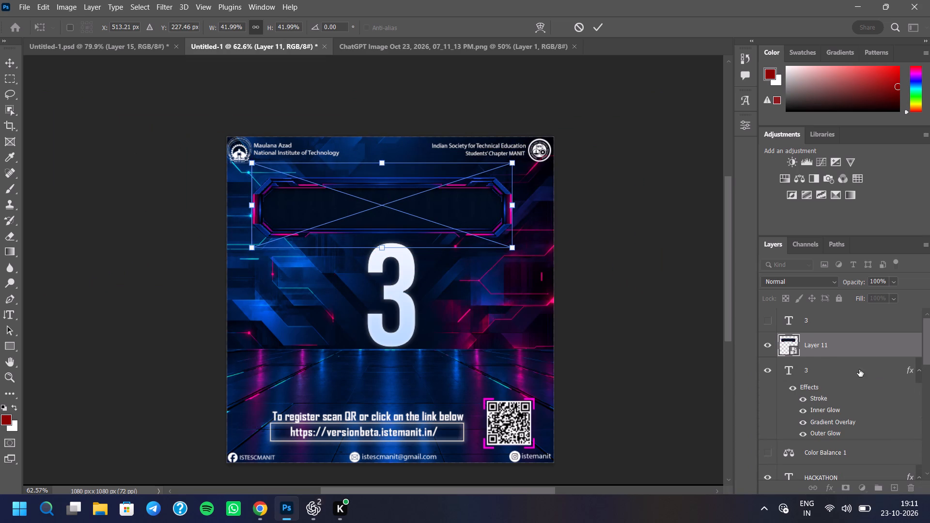
pyautogui.click(804, 369)
pyautogui.click(802, 370)
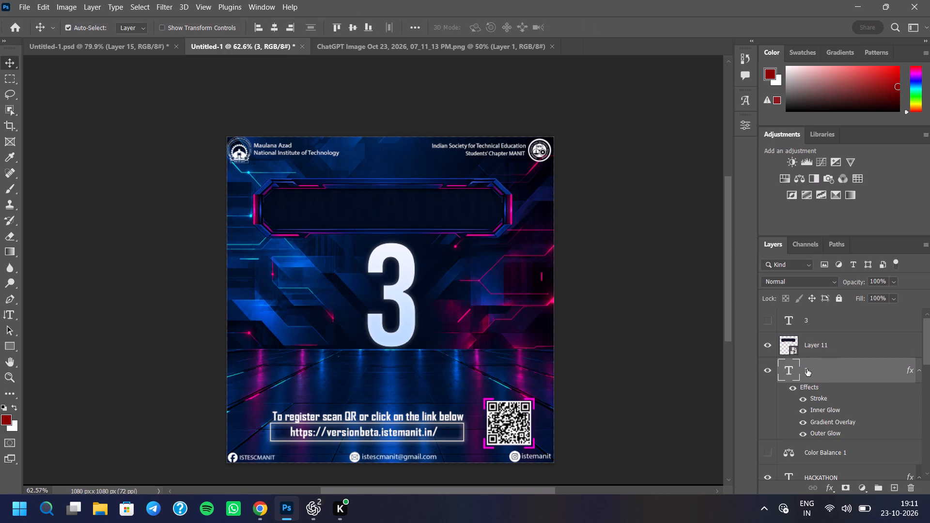
# Move the HACKATHON text layer directly above the blank plaque layer in the layer order.
pyautogui.click(827, 338)
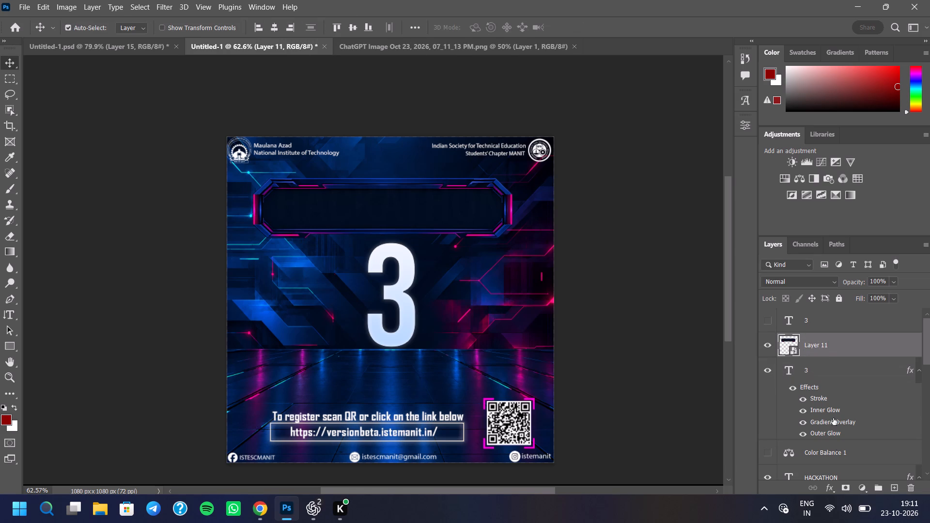
pyautogui.moveTo(838, 472); pyautogui.dragTo(839, 324)
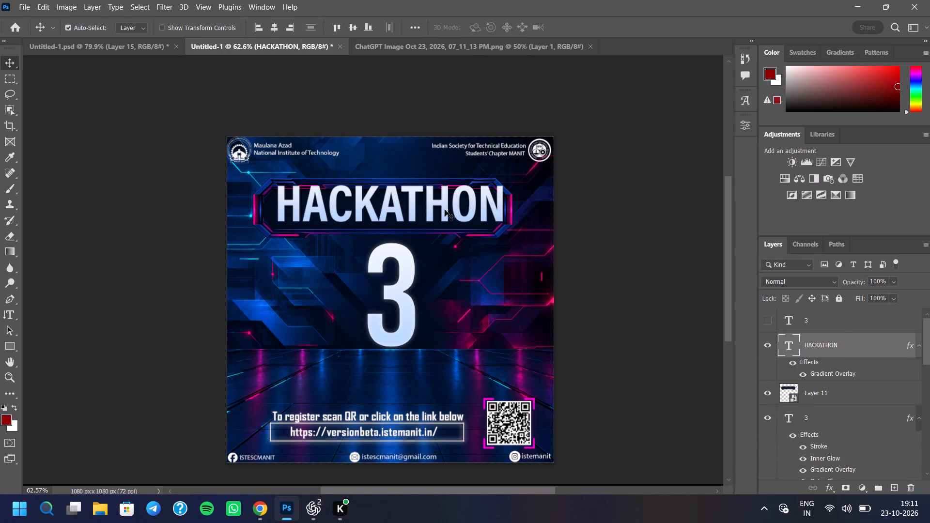
# Move the blank plaque slightly so that it is centred behind the HACKATHON text.
pyautogui.click(854, 397)
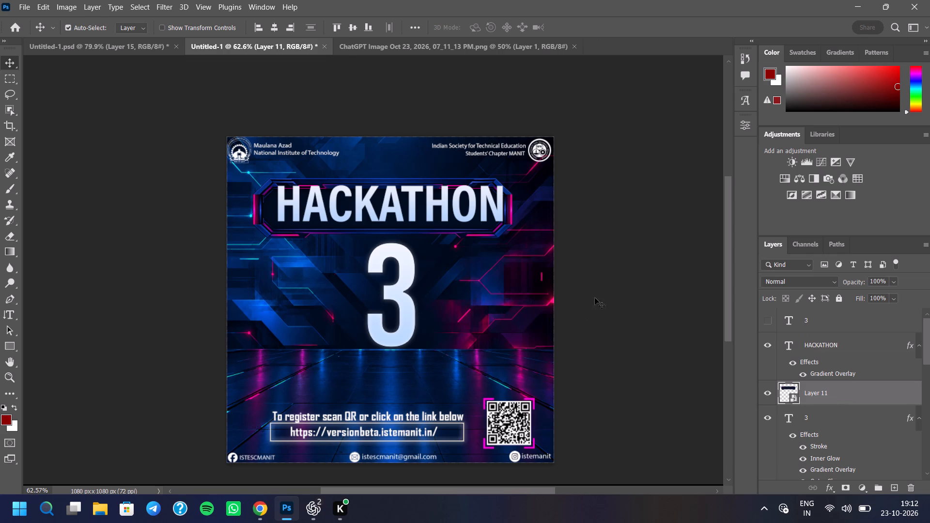
pyautogui.moveTo(454, 223); pyautogui.dragTo(459, 219)
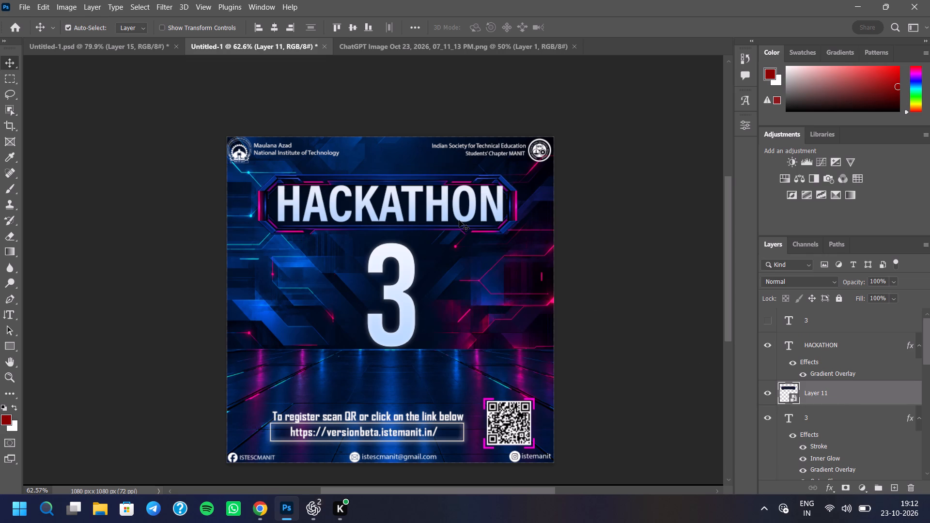
# Scale the HACKATHON text down to about 94% and centre it inside the plaque.
pyautogui.click(839, 345)
pyautogui.hotkey('ctrl', 't')
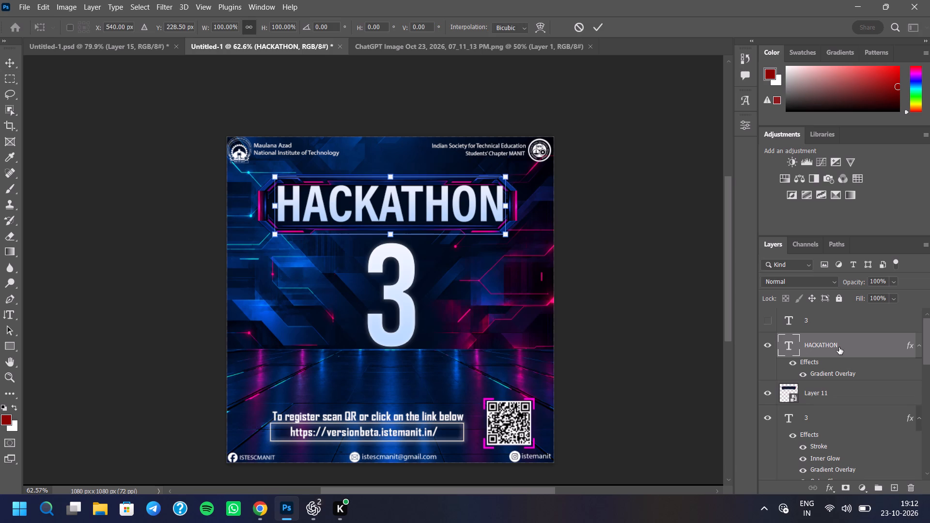
pyautogui.scroll(7, 395, 177)
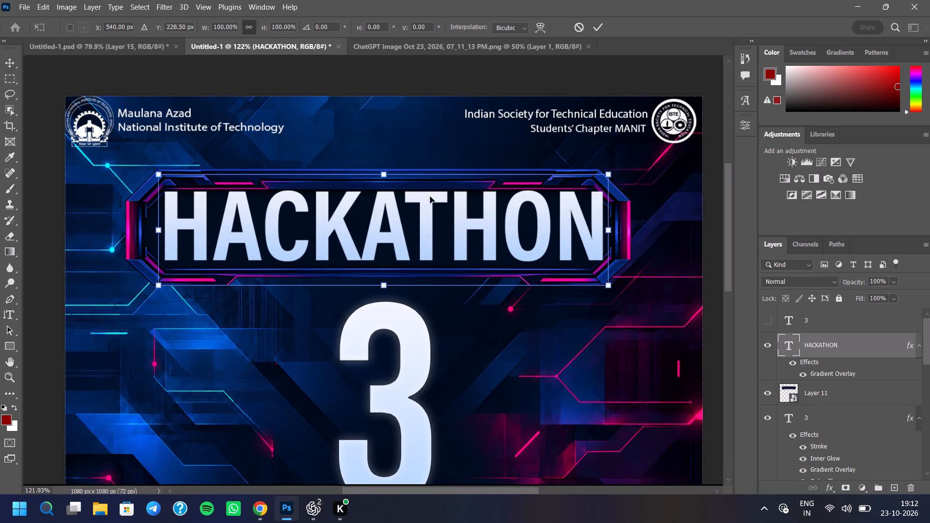
pyautogui.moveTo(609, 175); pyautogui.dragTo(596, 181)
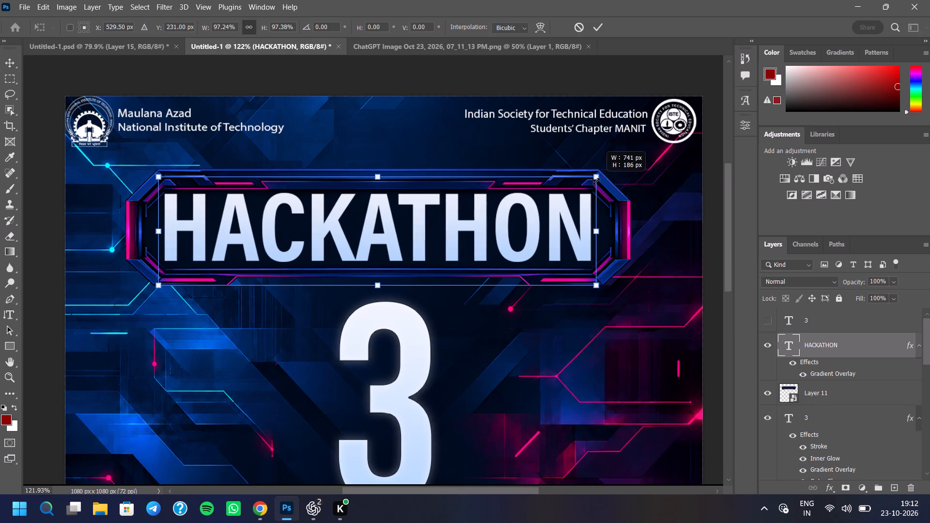
pyautogui.moveTo(596, 181); pyautogui.dragTo(595, 182)
pyautogui.moveTo(518, 208); pyautogui.dragTo(523, 208)
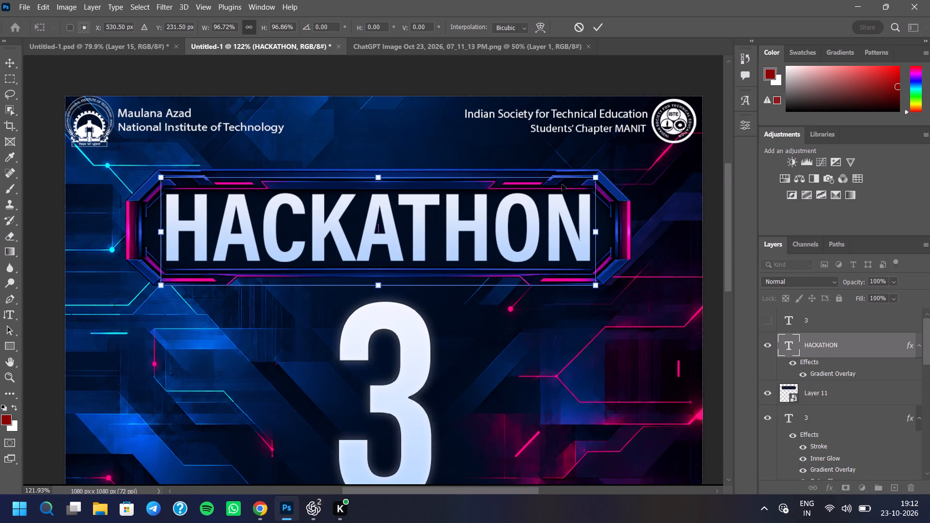
pyautogui.moveTo(594, 177); pyautogui.dragTo(581, 185)
pyautogui.moveTo(534, 203); pyautogui.dragTo(541, 201)
pyautogui.click(599, 28)
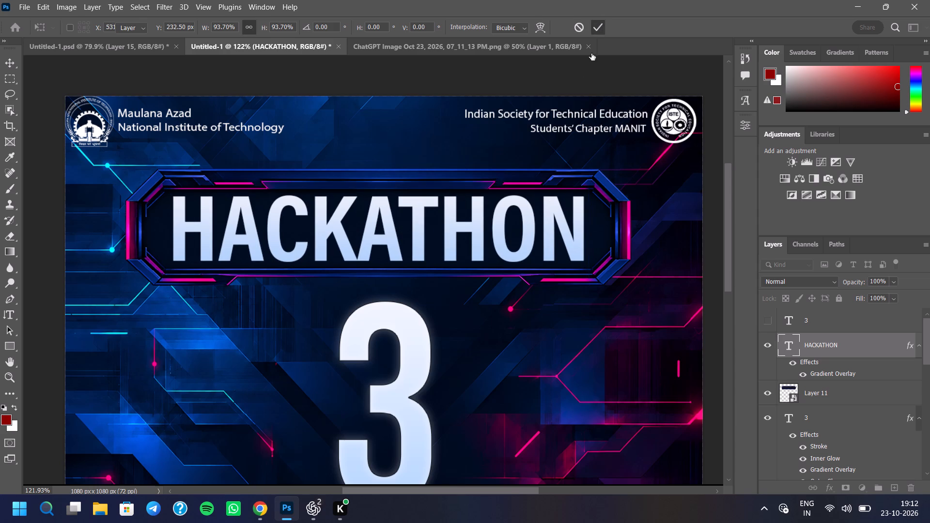
# Centre the blank plaque and the HACKATHON text horizontally on the canvas.
pyautogui.click(812, 390)
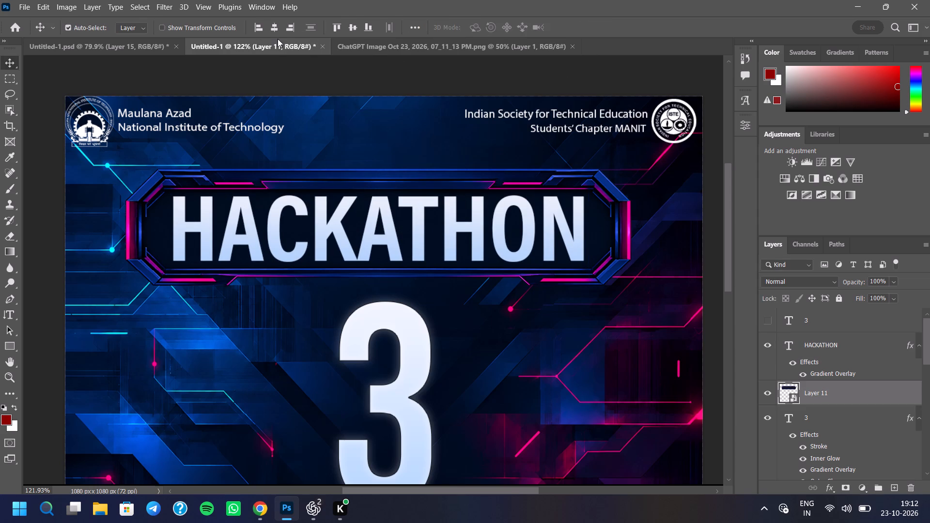
pyautogui.click(276, 31)
pyautogui.click(810, 348)
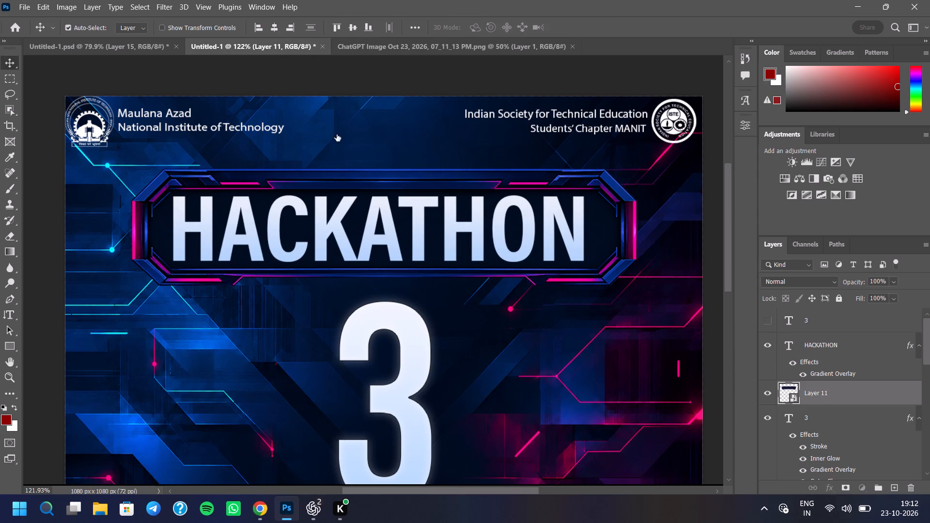
pyautogui.click(280, 30)
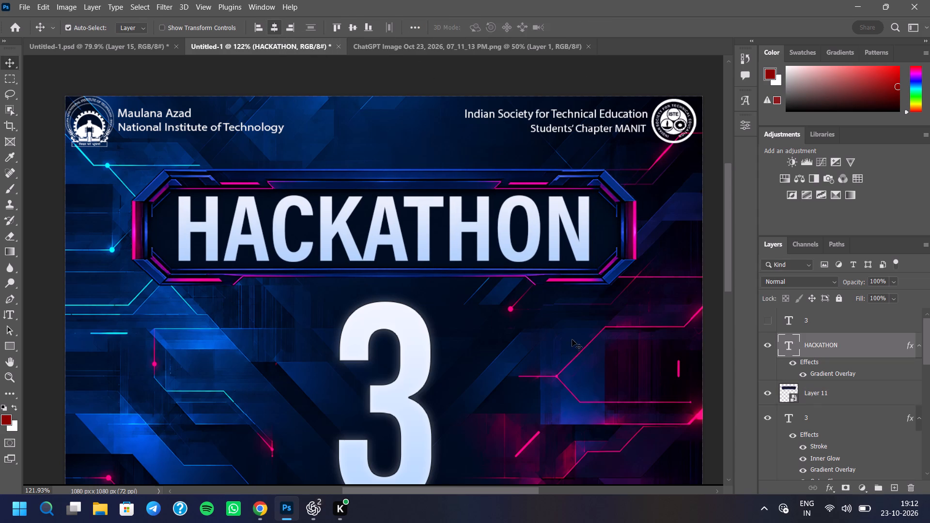
# Hide the HACKATHON text layer and add a layer mask to the blank plaque layer.
pyautogui.scroll(-4, 480, 295)
pyautogui.scroll(-3, 411, 222)
pyautogui.scroll(-2, 368, 193)
pyautogui.scroll(1, 370, 204)
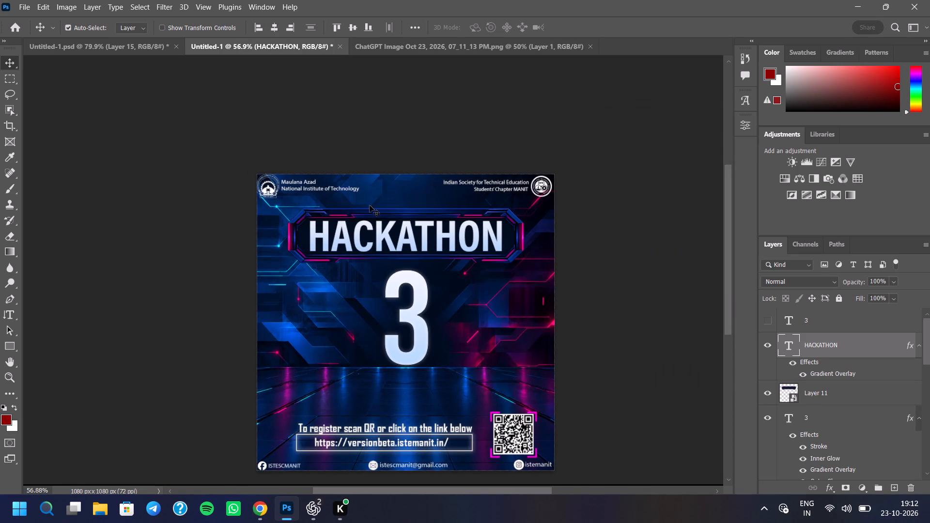
pyautogui.click(767, 341)
pyautogui.click(819, 393)
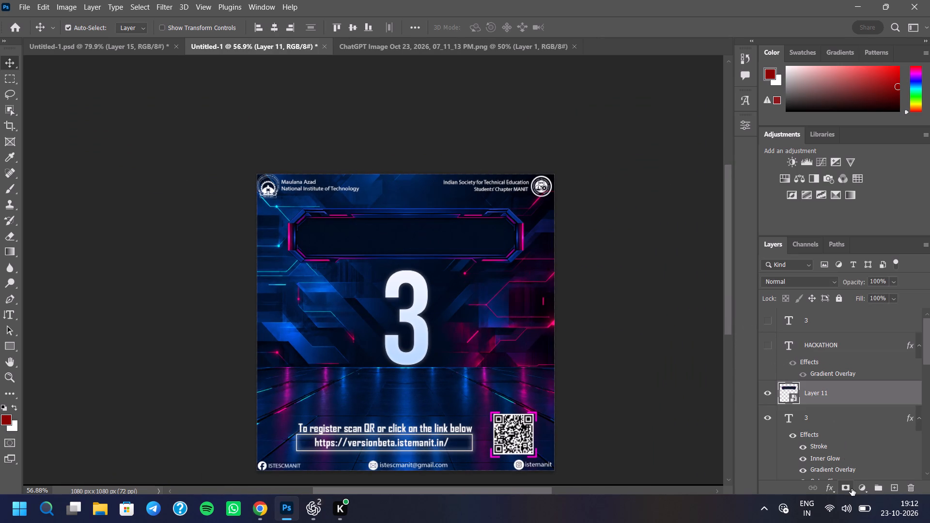
pyautogui.click(850, 487)
# Mask out a rectangle about 721 × 130 px covering the plaque's dark interior, then clear the selection.
pyautogui.scroll(12, 417, 201)
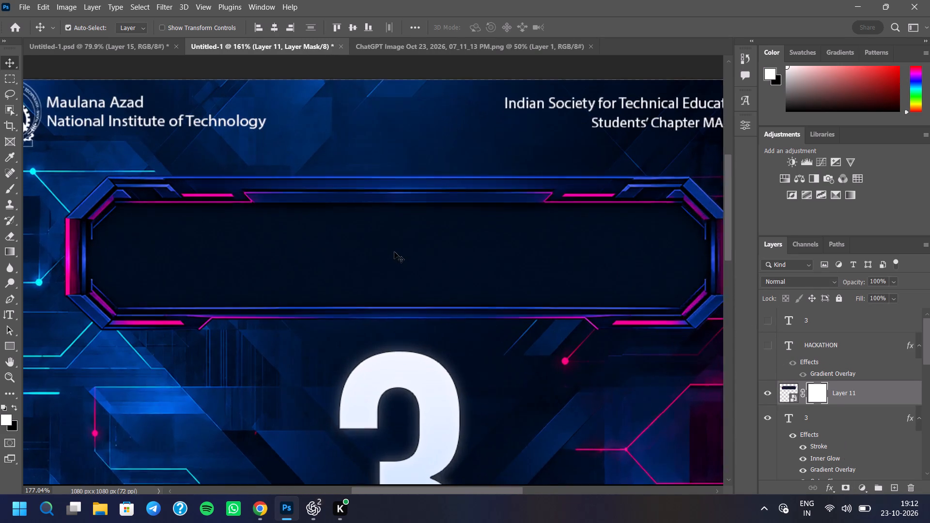
pyautogui.click(1, 74)
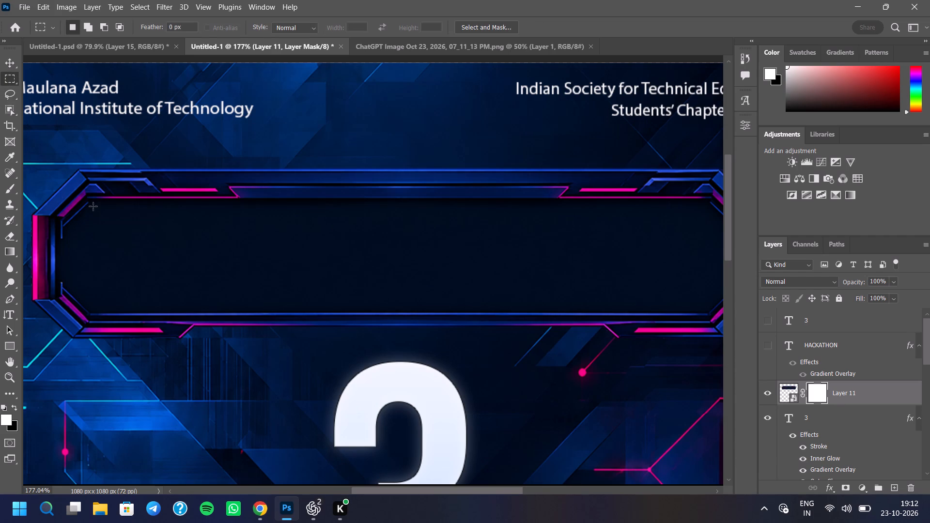
pyautogui.moveTo(93, 201); pyautogui.dragTo(373, 286)
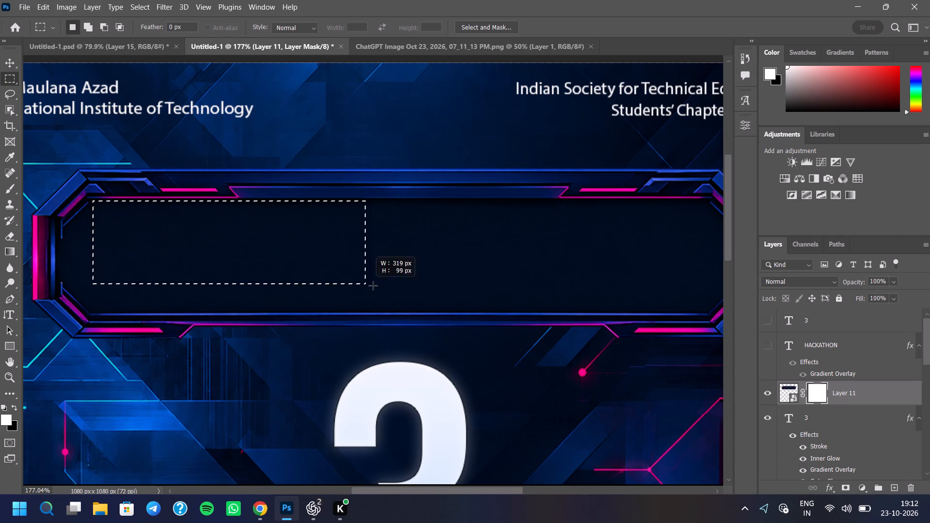
pyautogui.moveTo(373, 286); pyautogui.dragTo(708, 317)
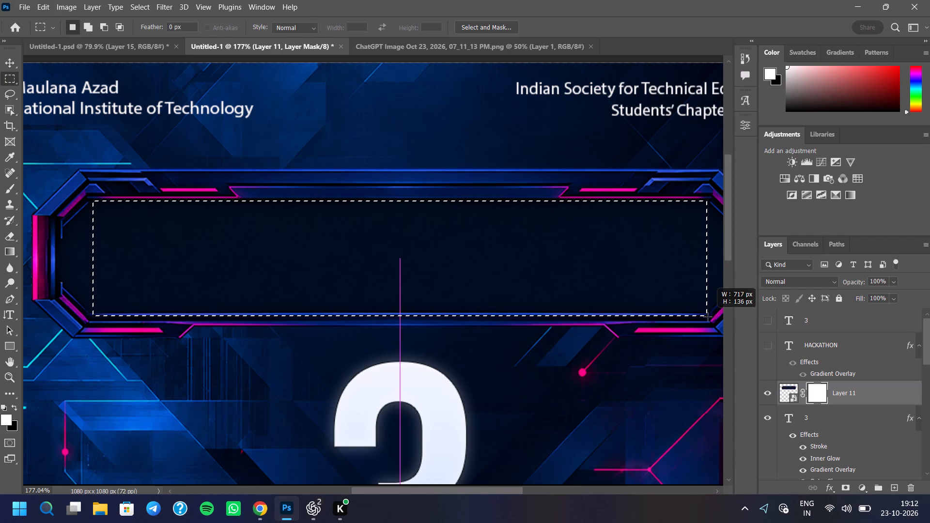
pyautogui.moveTo(708, 317); pyautogui.dragTo(710, 315)
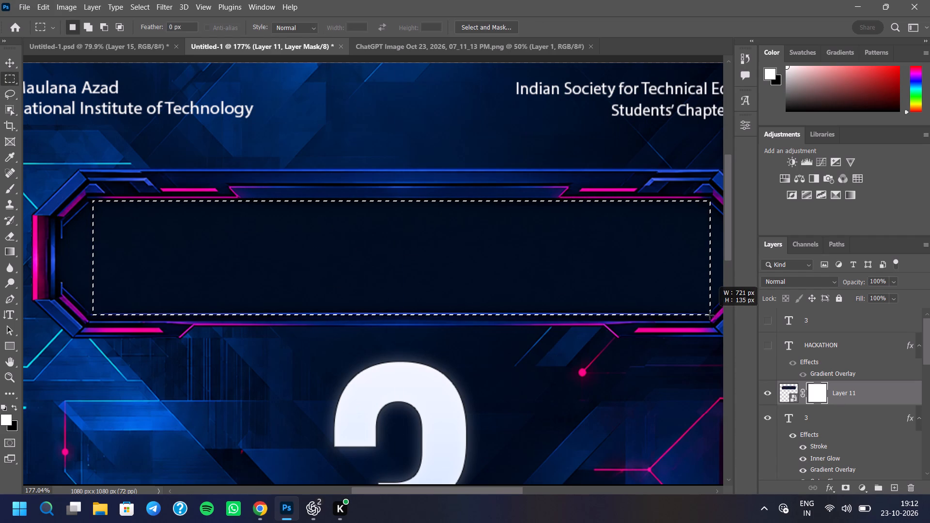
pyautogui.moveTo(710, 315); pyautogui.dragTo(710, 310)
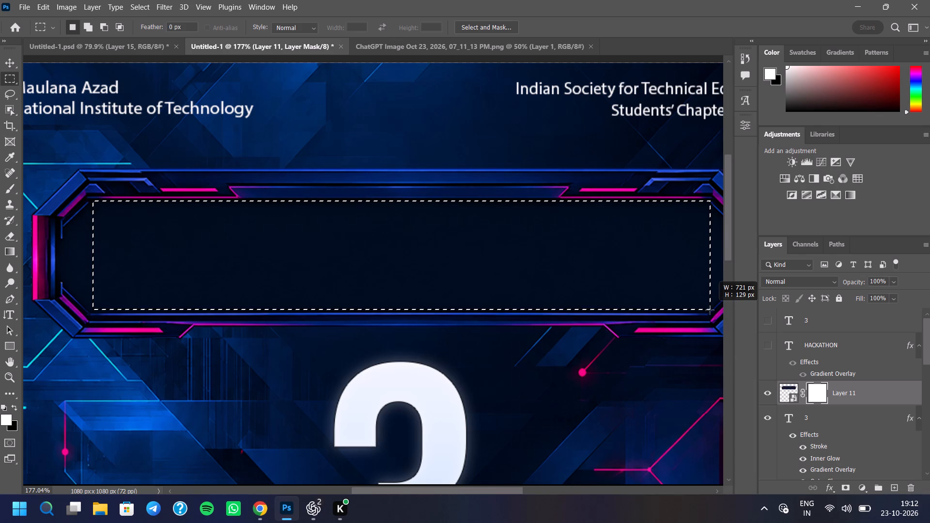
pyautogui.moveTo(710, 310); pyautogui.dragTo(710, 311)
pyautogui.press('Delete')
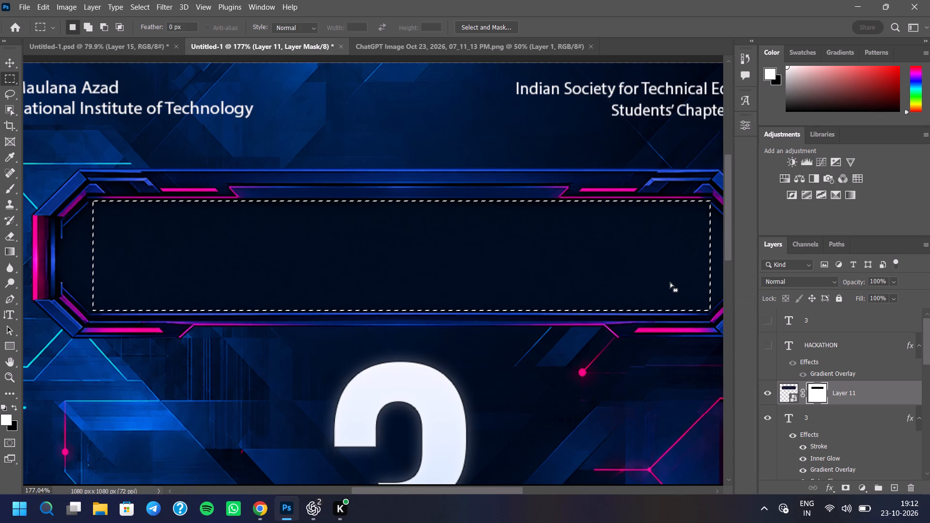
pyautogui.click(595, 377)
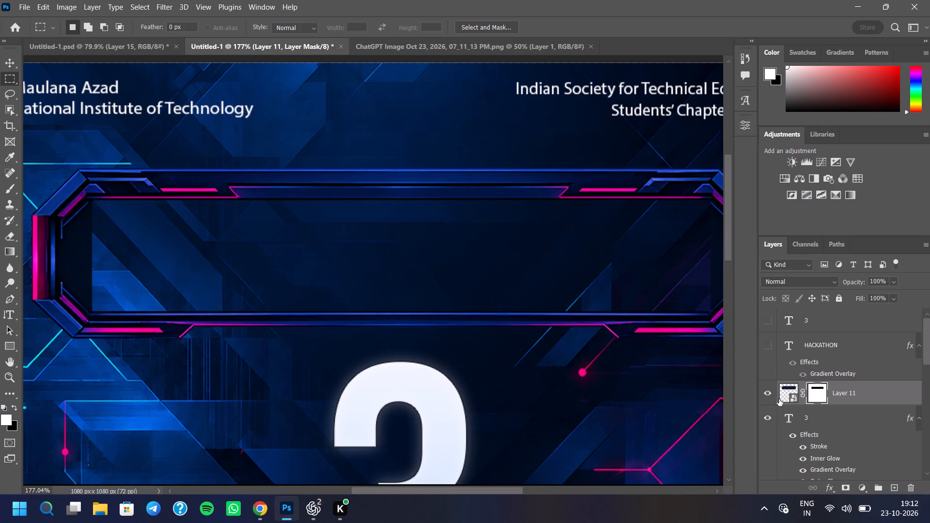
# Show the HACKATHON text layer again over the masked plaque.
pyautogui.click(768, 344)
pyautogui.scroll(-5, 412, 298)
pyautogui.scroll(-3, 370, 271)
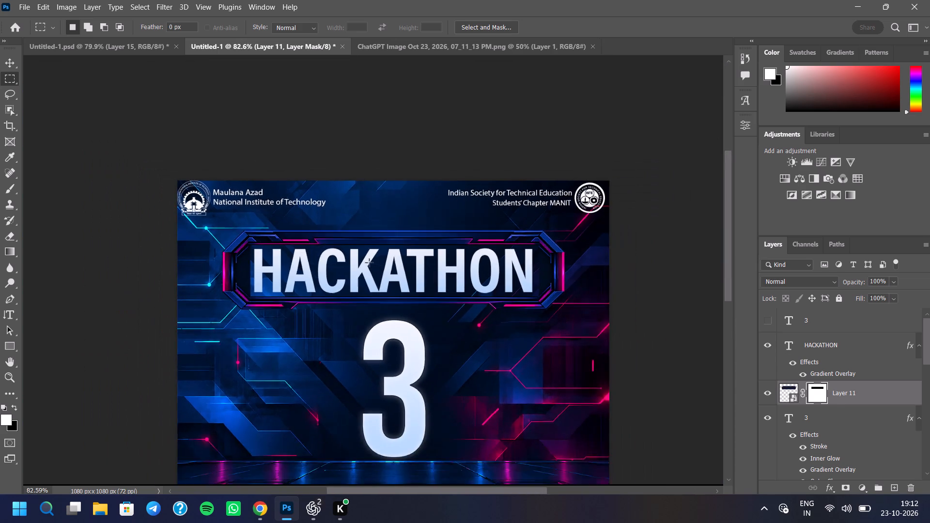
pyautogui.scroll(-6, 369, 262)
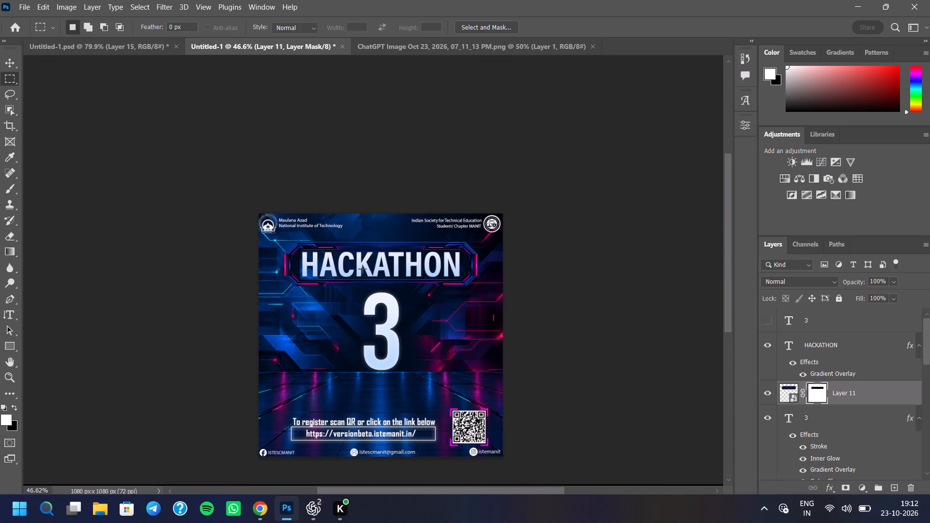
# Erase the remaining dark fill beside the first H on the plaque's layer mask with a Hard Round eraser.
pyautogui.scroll(16, 352, 262)
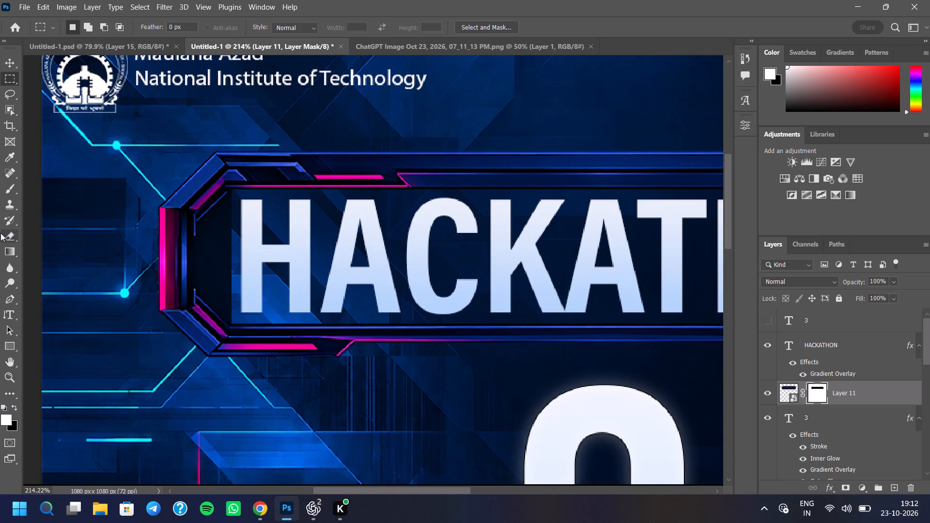
pyautogui.scroll(1, 0, 233)
pyautogui.click(0, 233)
pyautogui.rightClick(140, 229)
pyautogui.click(205, 407)
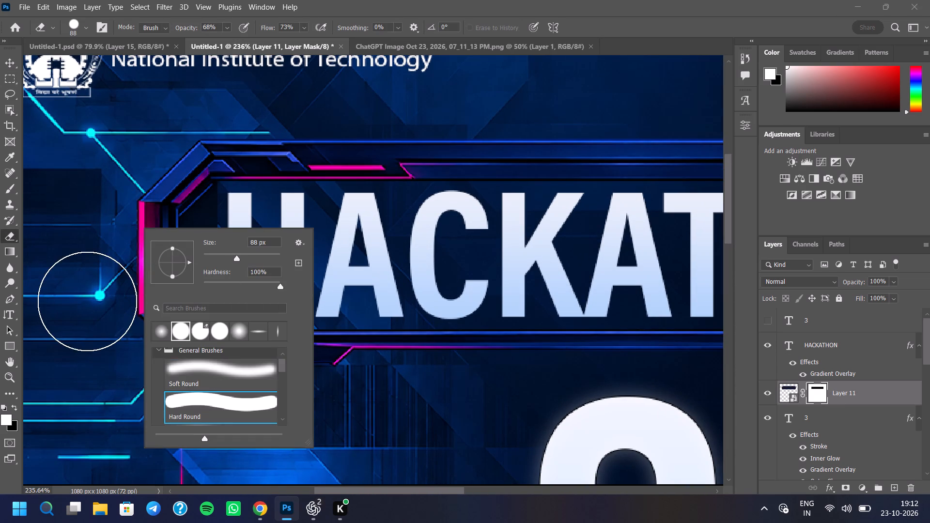
pyautogui.click(87, 301)
pyautogui.click(230, 251)
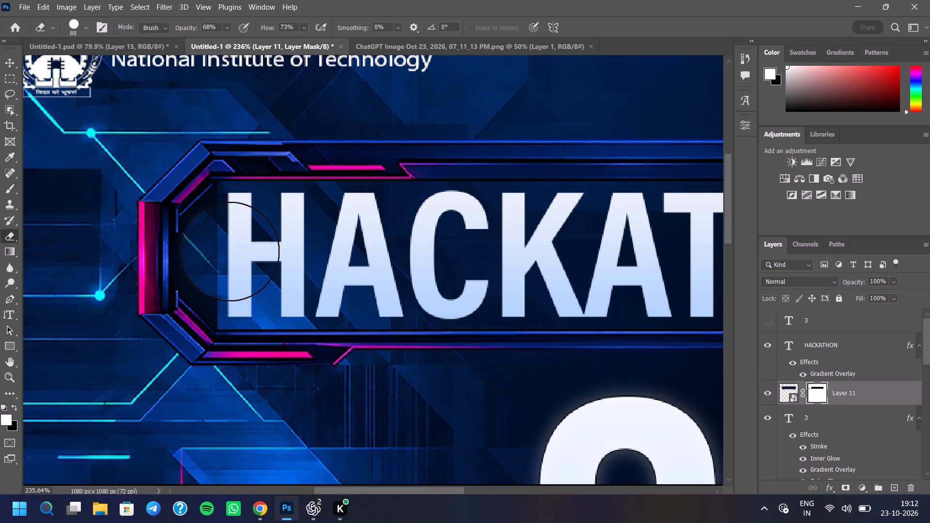
pyautogui.click(237, 236)
pyautogui.doubleClick(238, 234)
pyautogui.click(226, 240)
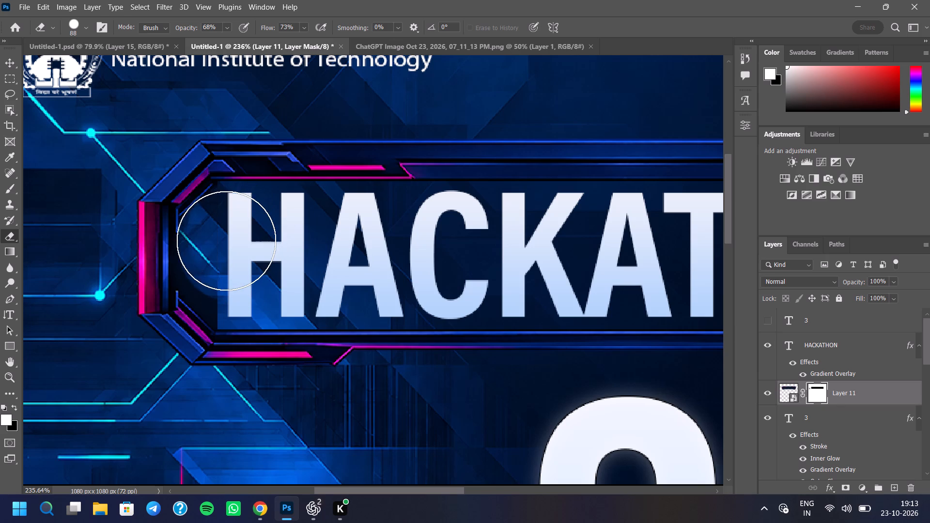
pyautogui.click(223, 266)
pyautogui.click(235, 277)
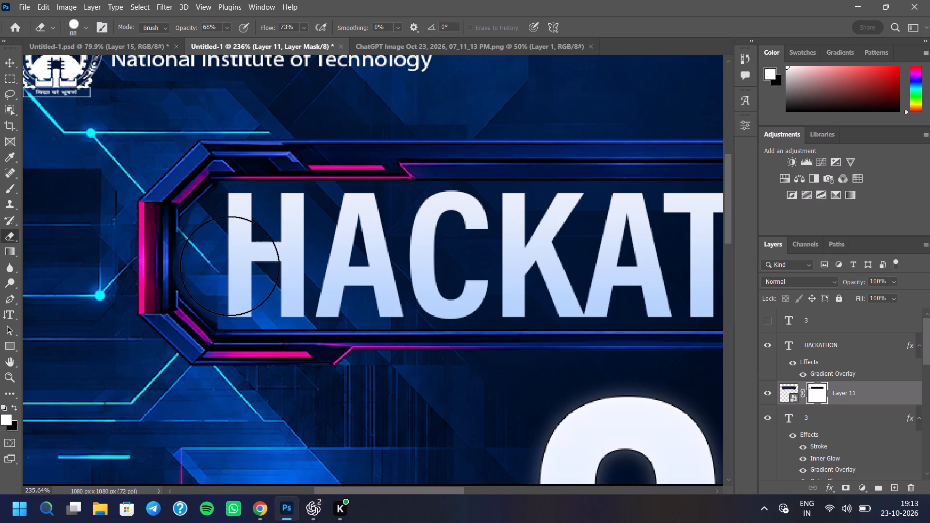
pyautogui.click(223, 257)
pyautogui.click(224, 253)
pyautogui.click(225, 259)
pyautogui.doubleClick(230, 270)
pyautogui.tripleClick(232, 275)
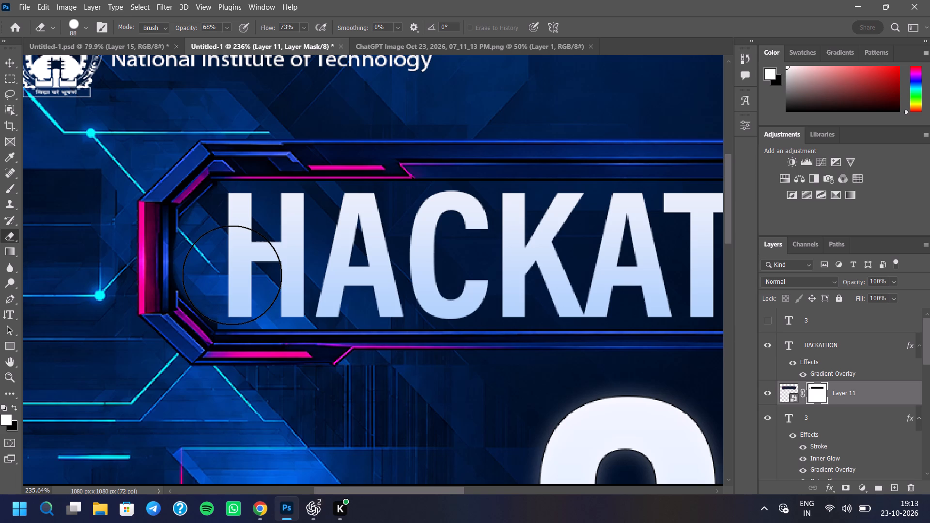
pyautogui.click(252, 257)
# Erase the remaining dark fill beside the final N on the plaque's layer mask.
pyautogui.scroll(-9, 249, 239)
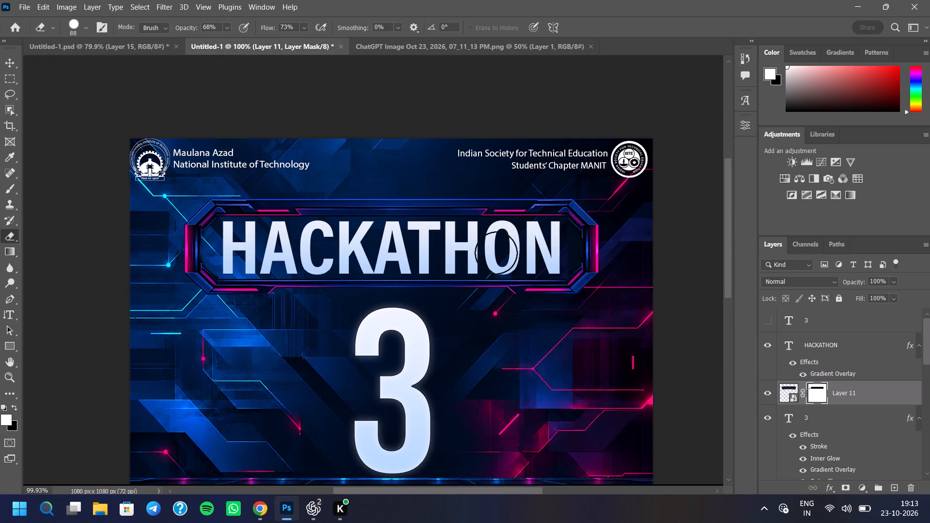
pyautogui.scroll(11, 613, 250)
pyautogui.tripleClick(483, 247)
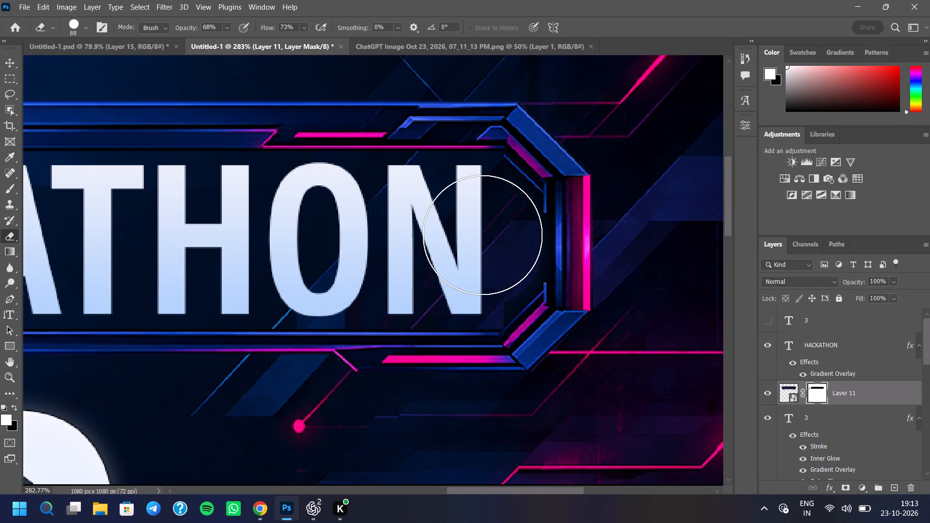
pyautogui.click(482, 235)
pyautogui.click(480, 226)
pyautogui.tripleClick(479, 223)
pyautogui.doubleClick(475, 243)
pyautogui.click(481, 255)
pyautogui.tripleClick(481, 261)
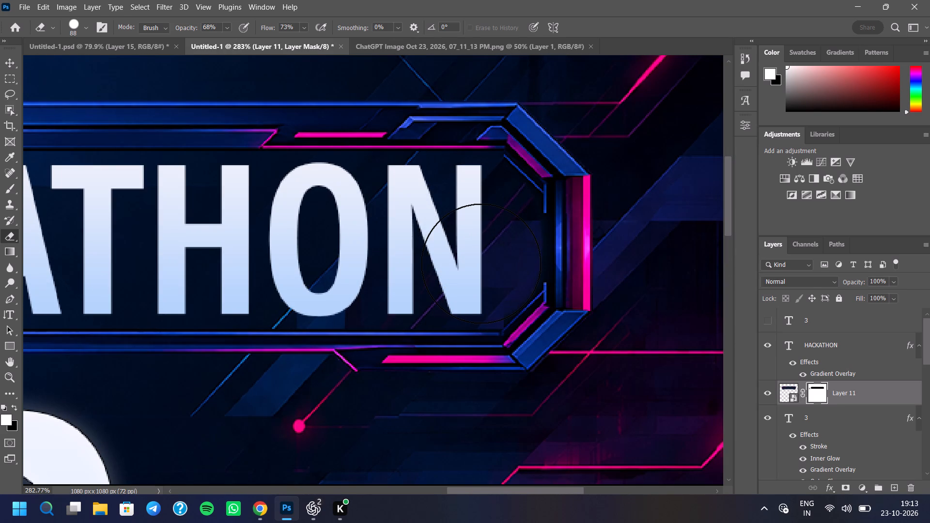
pyautogui.click(480, 264)
pyautogui.doubleClick(477, 267)
pyautogui.click(491, 246)
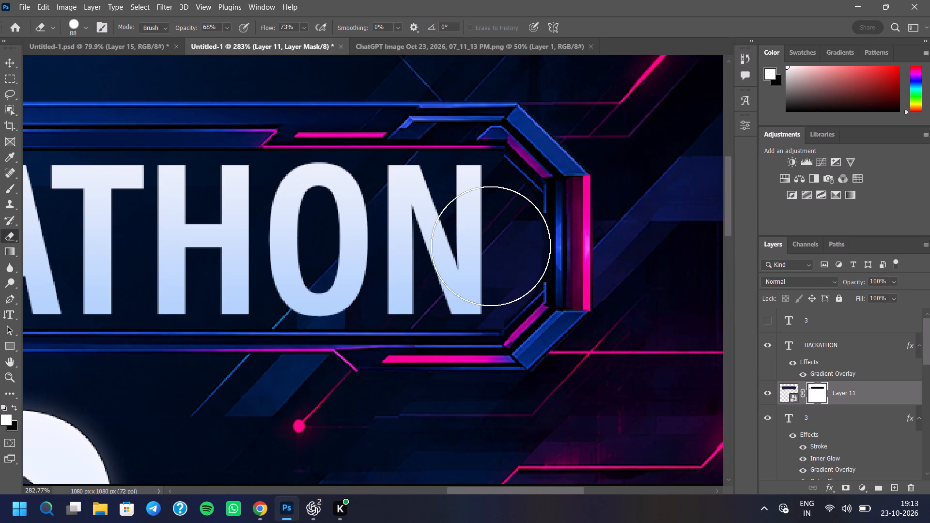
pyautogui.click(485, 229)
# Examine how the see-through plaque and HACKATHON text look on the whole poster.
pyautogui.scroll(-18, 512, 286)
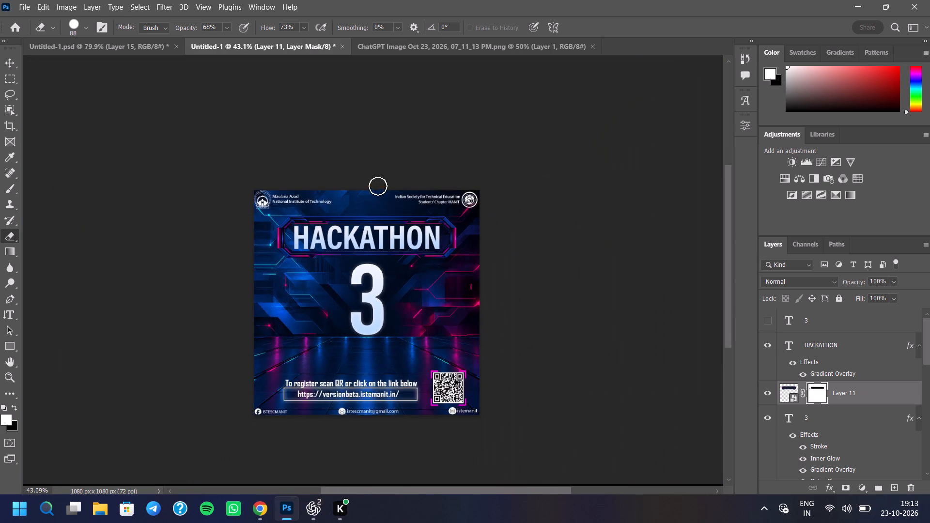
pyautogui.scroll(-5, 378, 186)
pyautogui.scroll(6, 370, 181)
pyautogui.scroll(-2, 372, 189)
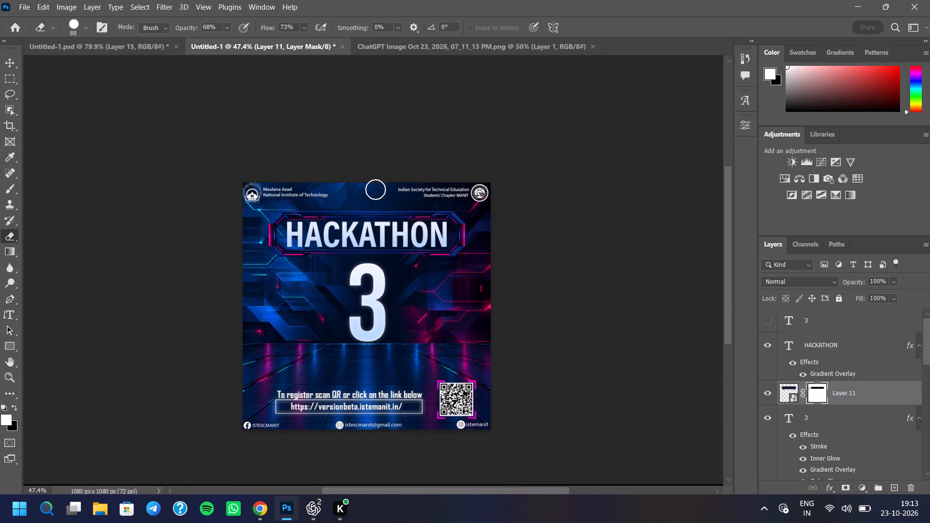
pyautogui.scroll(4, 348, 265)
pyautogui.scroll(-1, 331, 249)
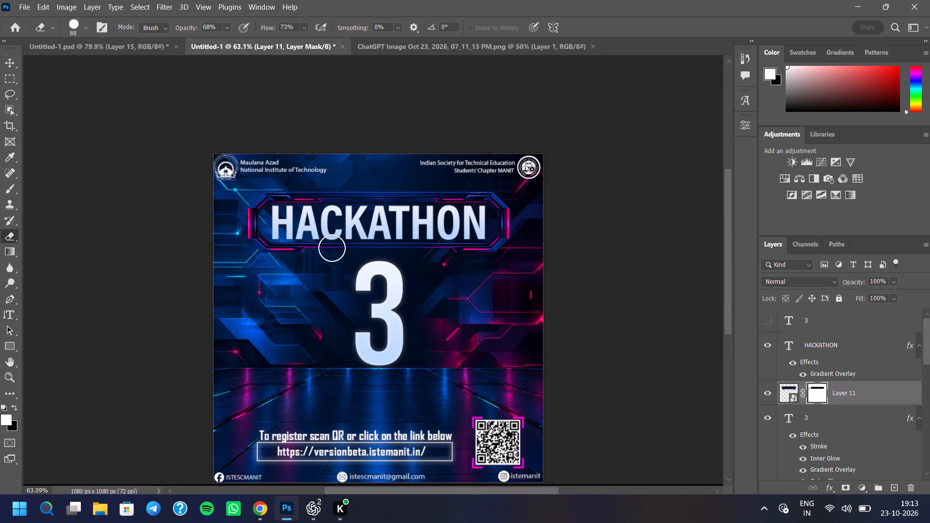
# Disable the layer mask on the plaque layer.
pyautogui.rightClick(820, 388)
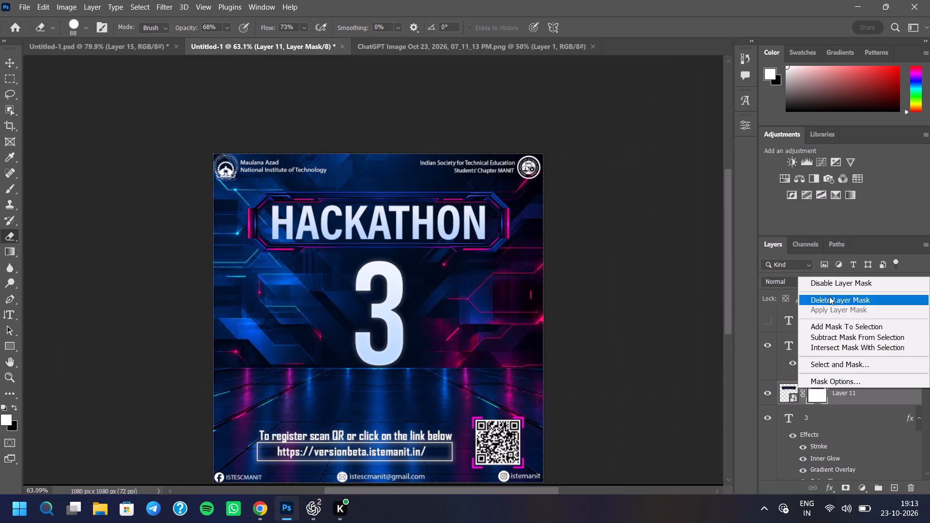
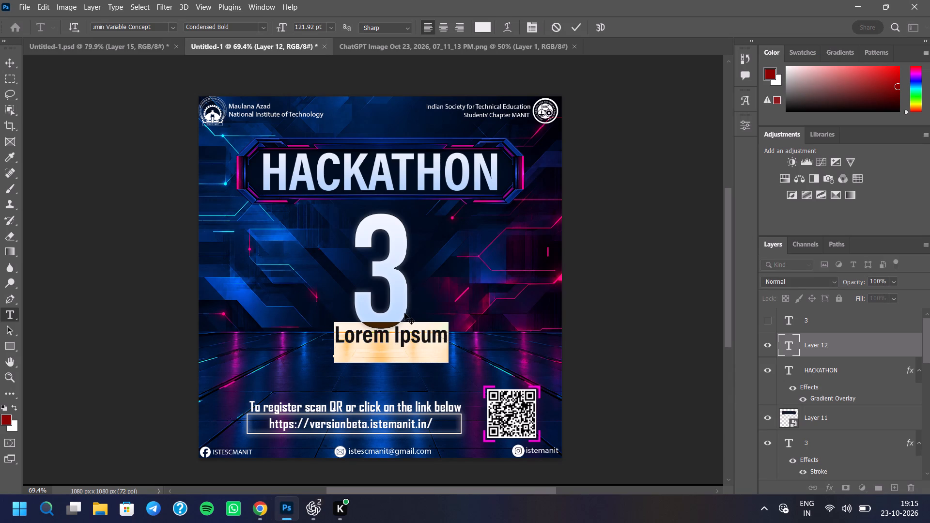
# Enter DAYS as the new text just below the large 3 and commit it as its own text layer.
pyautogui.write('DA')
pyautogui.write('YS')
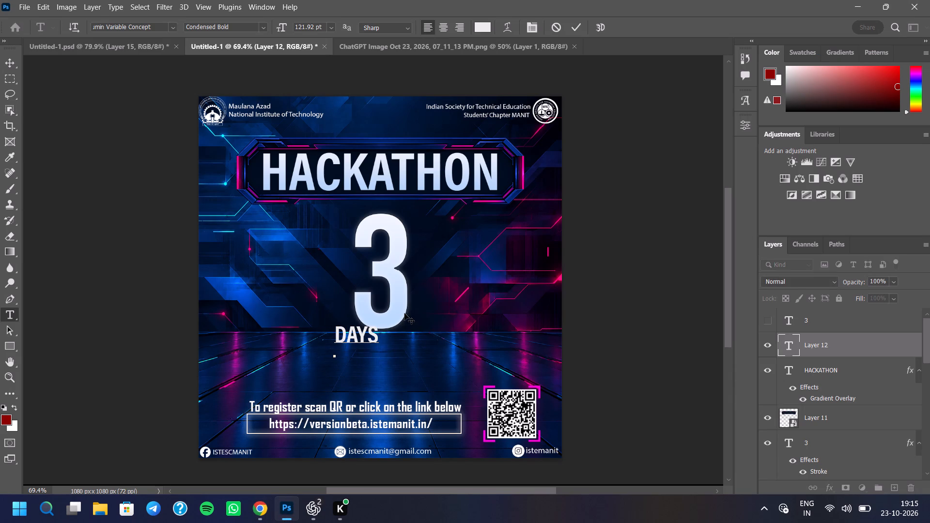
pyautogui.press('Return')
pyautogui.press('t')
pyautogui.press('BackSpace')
pyautogui.click(580, 28)
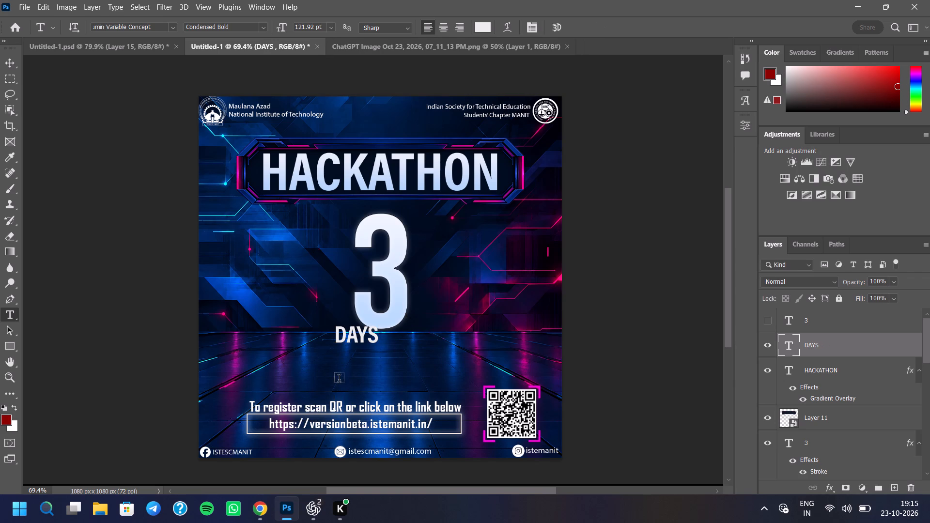
# Add a separate text reading TO GO beneath DAYS, with two extra spaces widening the gap between its words.
pyautogui.click(322, 378)
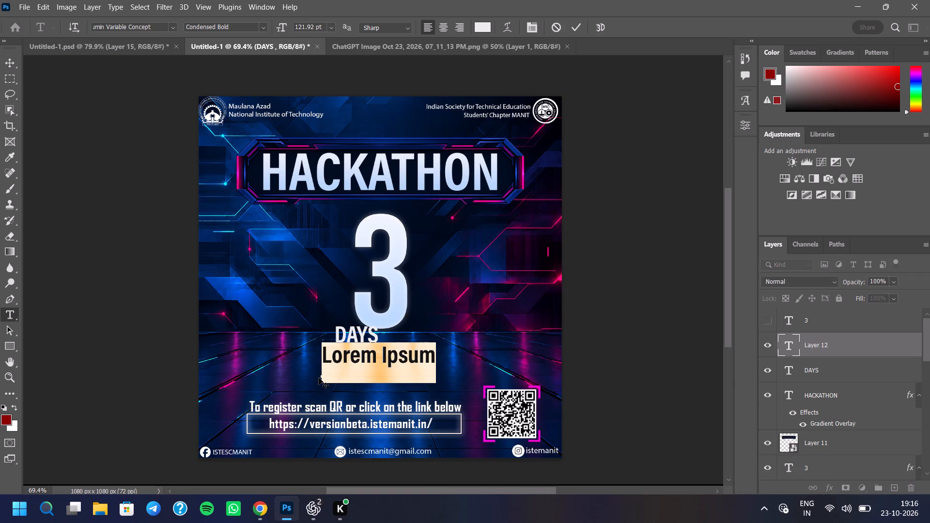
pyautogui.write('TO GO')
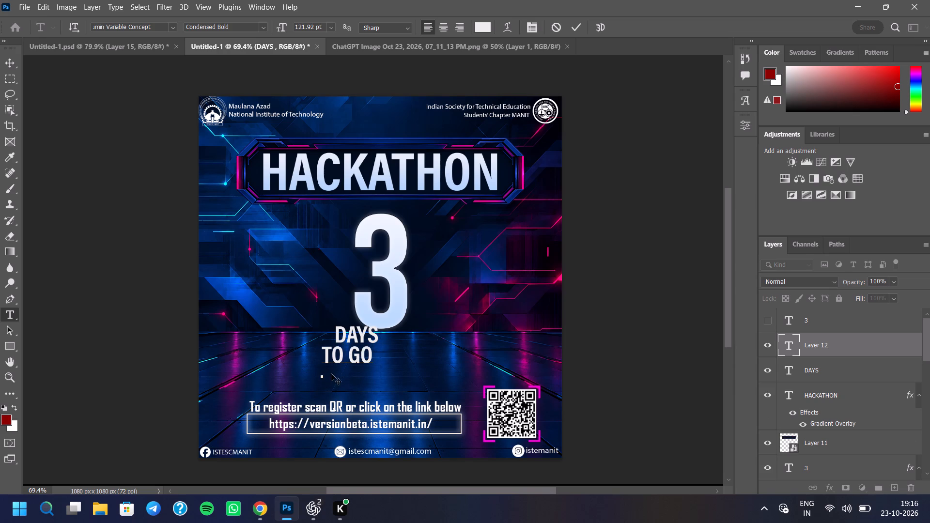
pyautogui.click(349, 358)
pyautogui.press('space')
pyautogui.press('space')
# Adjust the gap between the words of the TO GO text to two spaces and commit the text.
pyautogui.press('space')
pyautogui.press('space')
pyautogui.press('BackSpace')
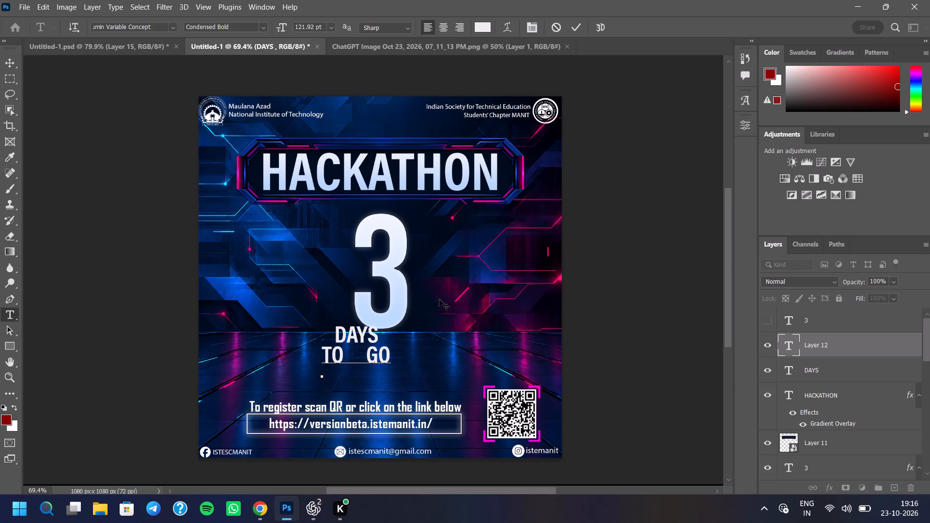
pyautogui.press('BackSpace')
pyautogui.press('BackSpace')
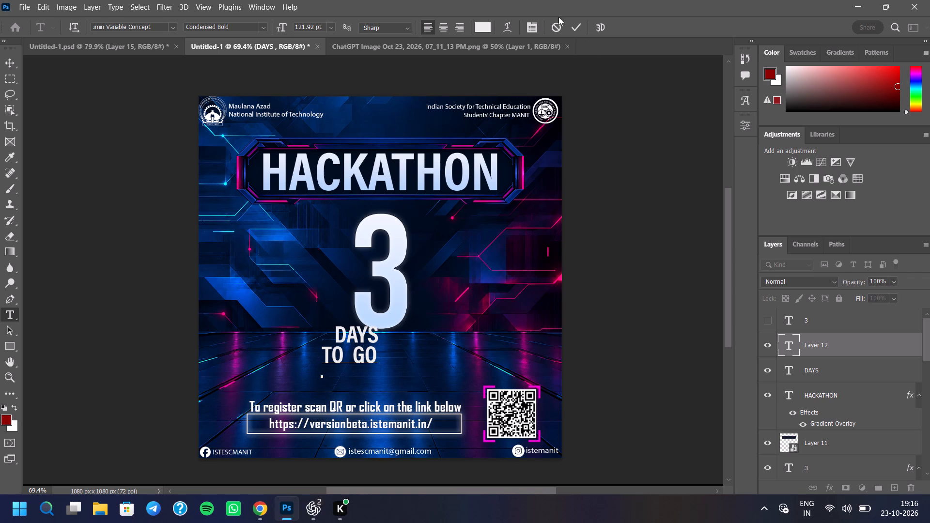
pyautogui.click(573, 26)
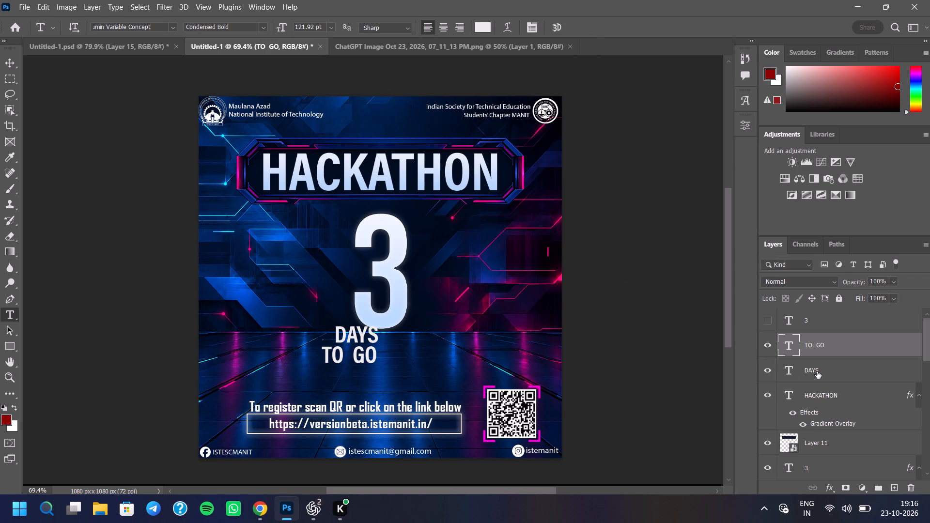
# Move the TO GO text down to just above the registration line, at about X 356.5 px, Y 862 px.
pyautogui.click(817, 371)
pyautogui.click(819, 350)
pyautogui.hotkey('ctrl', 't')
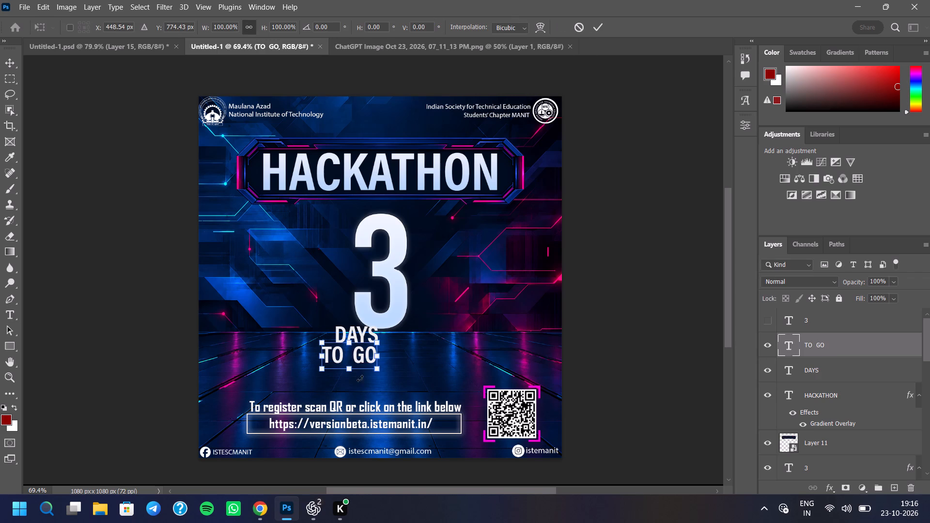
pyautogui.moveTo(358, 358); pyautogui.dragTo(326, 389)
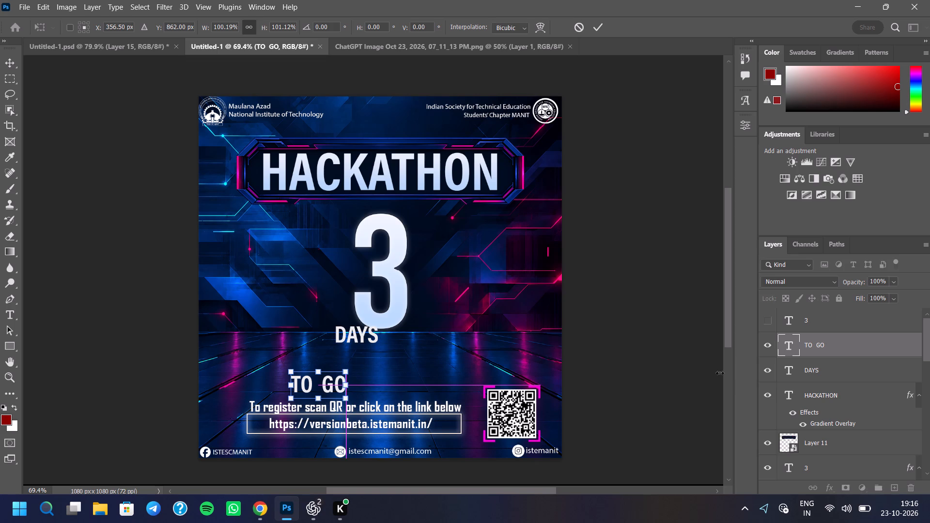
# Move the DAYS text directly beneath the large 3, at about X 528.5 px, Y 827.5 px.
pyautogui.click(838, 375)
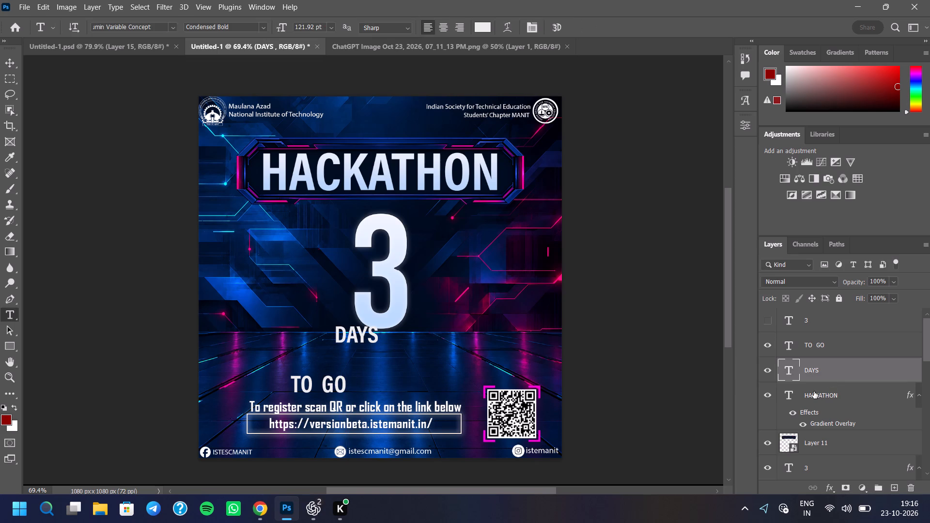
pyautogui.hotkey('ctrl', 't')
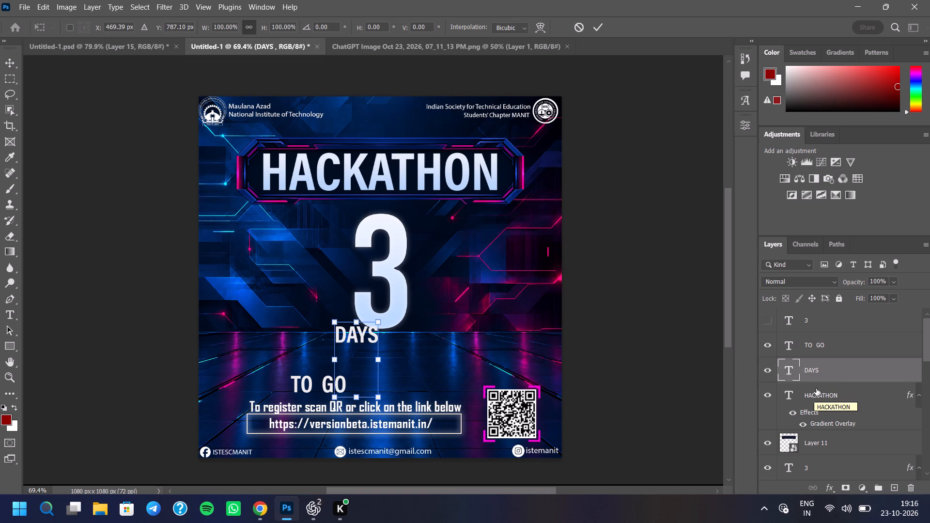
pyautogui.moveTo(355, 366); pyautogui.dragTo(380, 378)
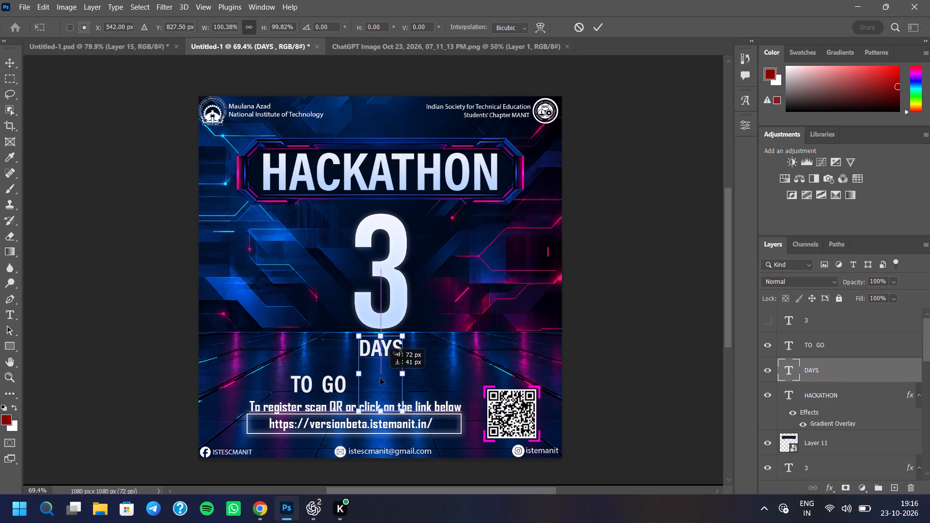
pyautogui.moveTo(380, 378); pyautogui.dragTo(375, 379)
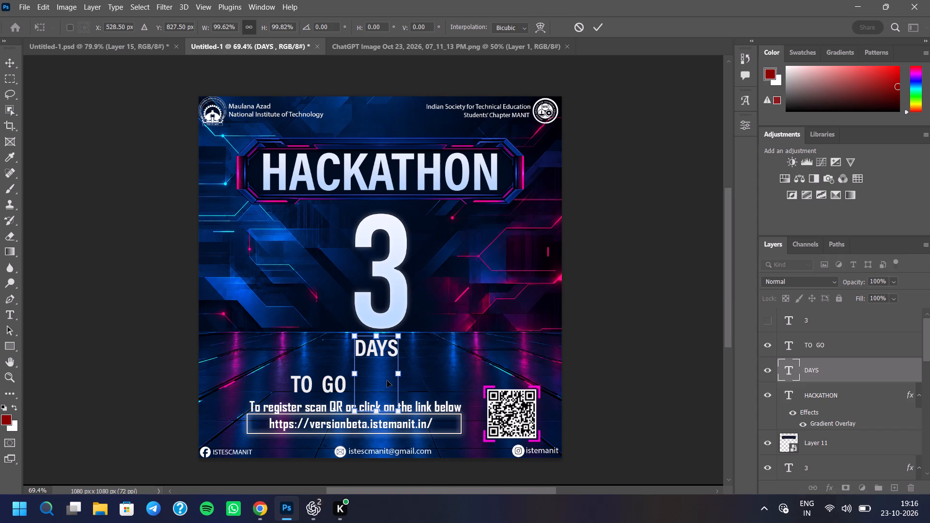
pyautogui.rightClick(380, 357)
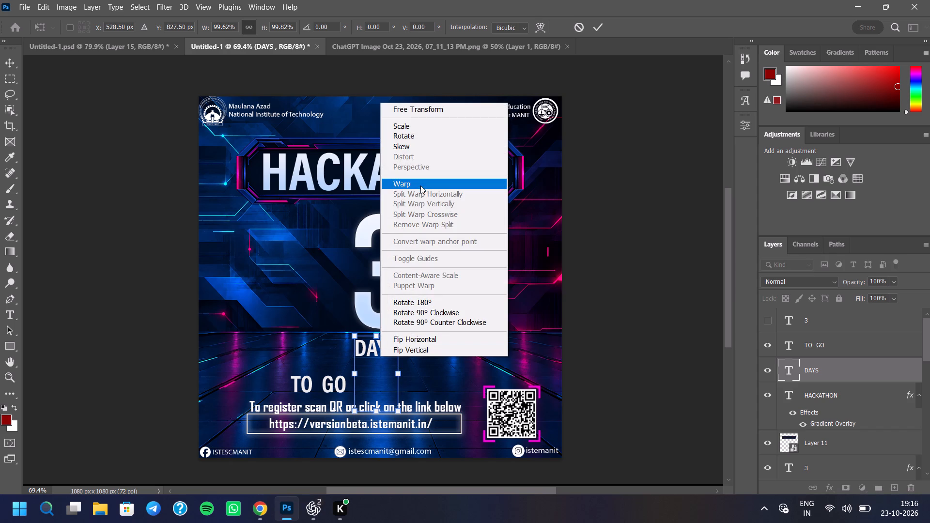
# Hide the TO GO text layer, leaving the DAYS layer shown.
pyautogui.doubleClick(766, 348)
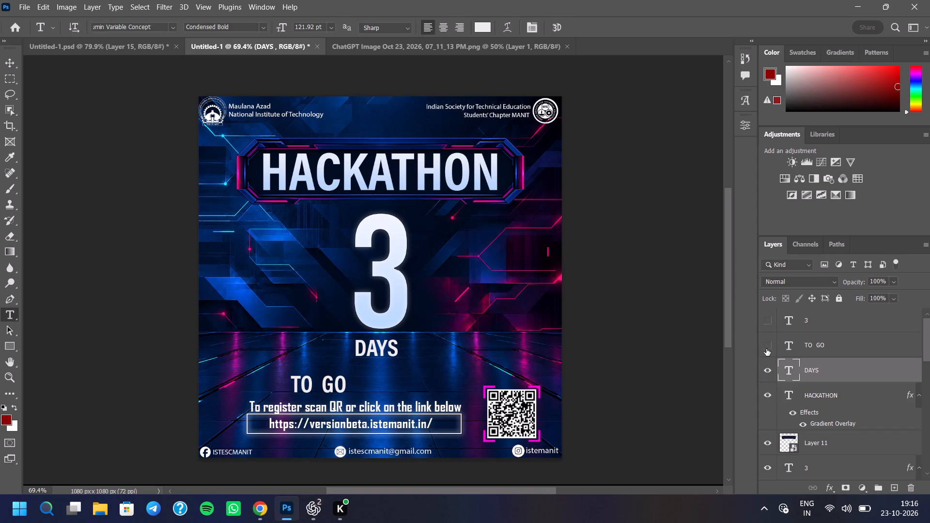
pyautogui.click(772, 370)
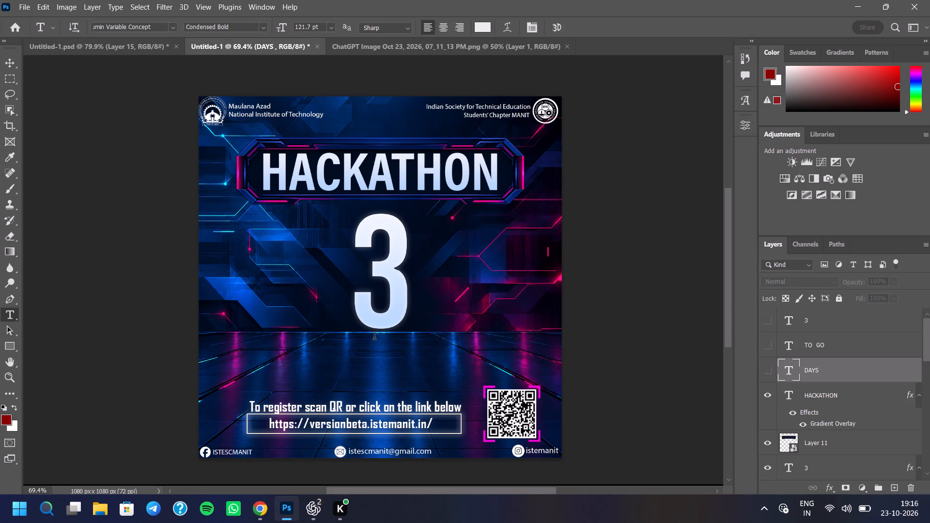
pyautogui.click(768, 371)
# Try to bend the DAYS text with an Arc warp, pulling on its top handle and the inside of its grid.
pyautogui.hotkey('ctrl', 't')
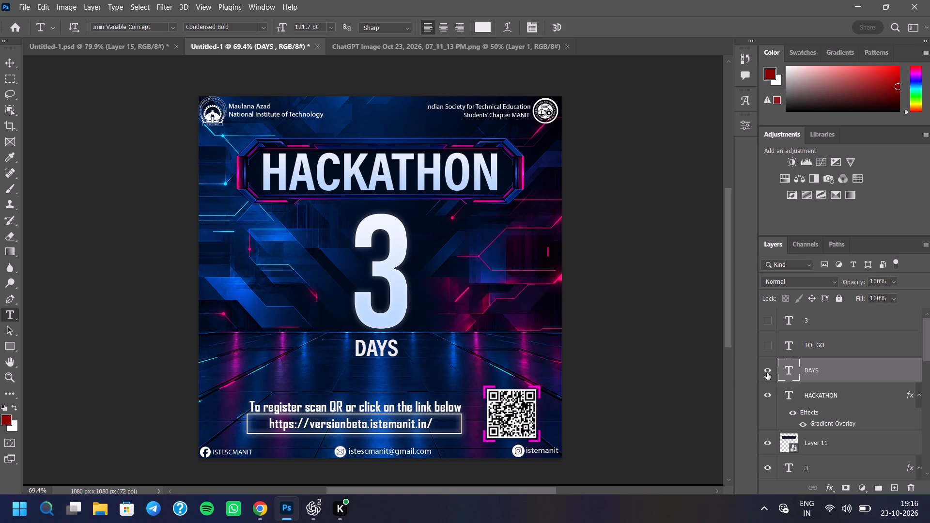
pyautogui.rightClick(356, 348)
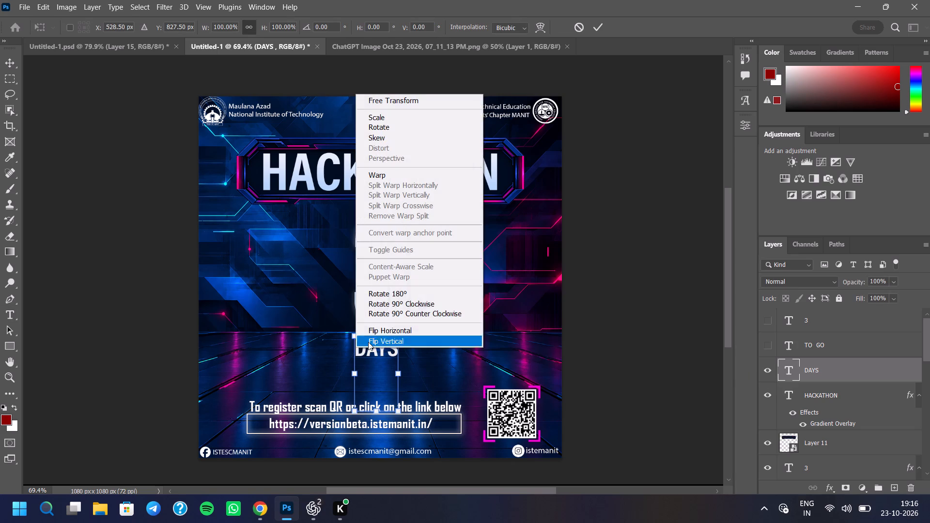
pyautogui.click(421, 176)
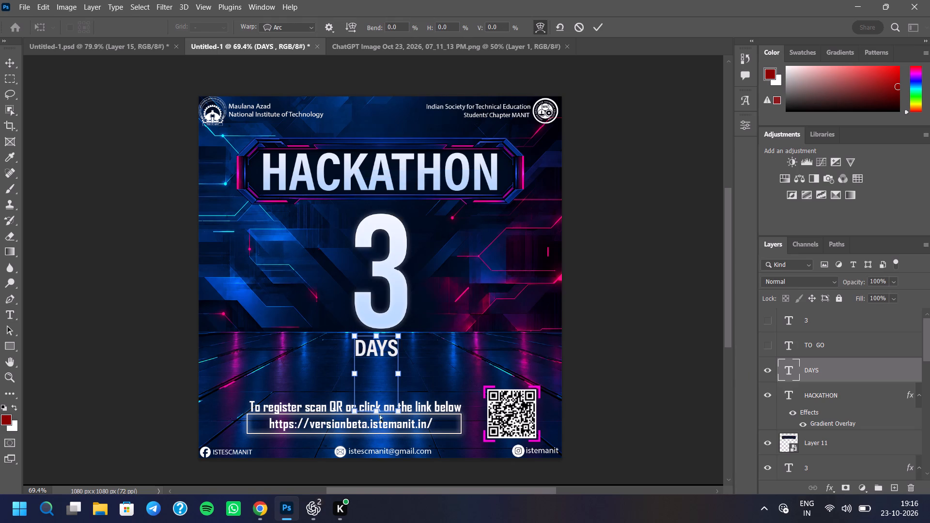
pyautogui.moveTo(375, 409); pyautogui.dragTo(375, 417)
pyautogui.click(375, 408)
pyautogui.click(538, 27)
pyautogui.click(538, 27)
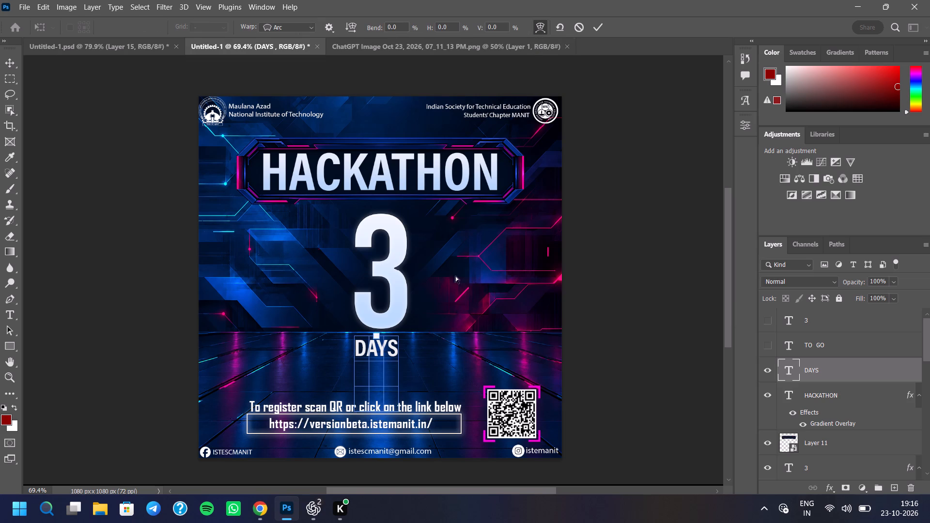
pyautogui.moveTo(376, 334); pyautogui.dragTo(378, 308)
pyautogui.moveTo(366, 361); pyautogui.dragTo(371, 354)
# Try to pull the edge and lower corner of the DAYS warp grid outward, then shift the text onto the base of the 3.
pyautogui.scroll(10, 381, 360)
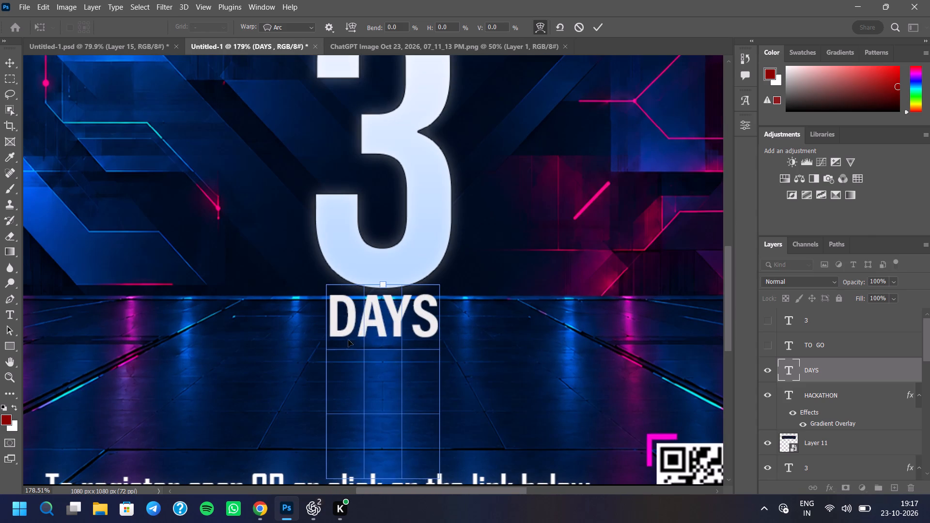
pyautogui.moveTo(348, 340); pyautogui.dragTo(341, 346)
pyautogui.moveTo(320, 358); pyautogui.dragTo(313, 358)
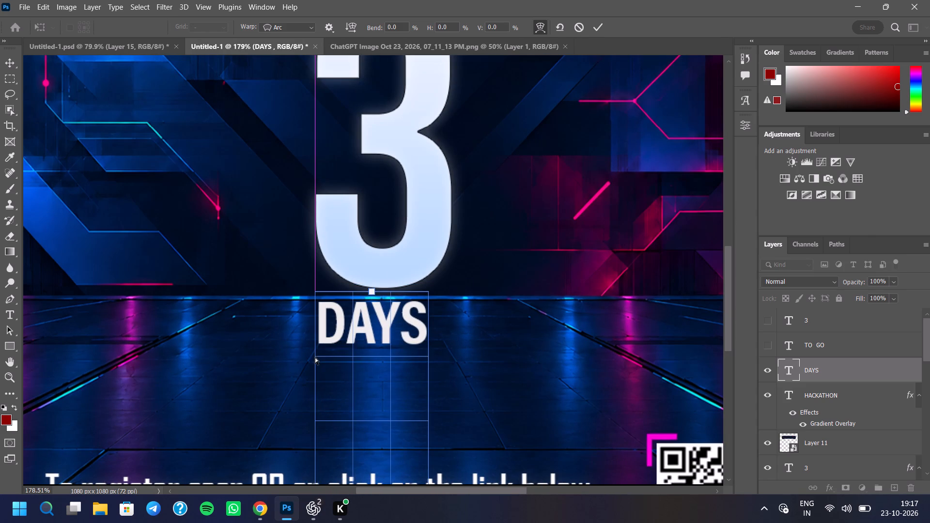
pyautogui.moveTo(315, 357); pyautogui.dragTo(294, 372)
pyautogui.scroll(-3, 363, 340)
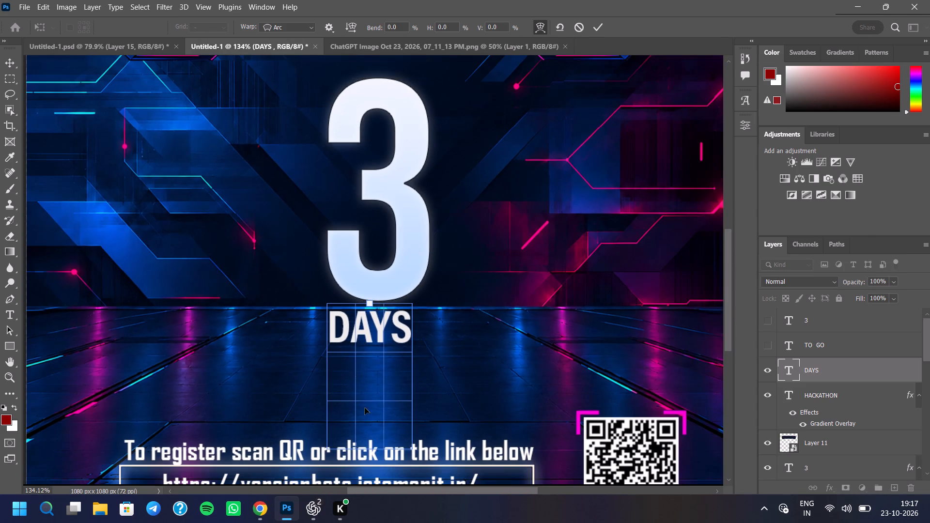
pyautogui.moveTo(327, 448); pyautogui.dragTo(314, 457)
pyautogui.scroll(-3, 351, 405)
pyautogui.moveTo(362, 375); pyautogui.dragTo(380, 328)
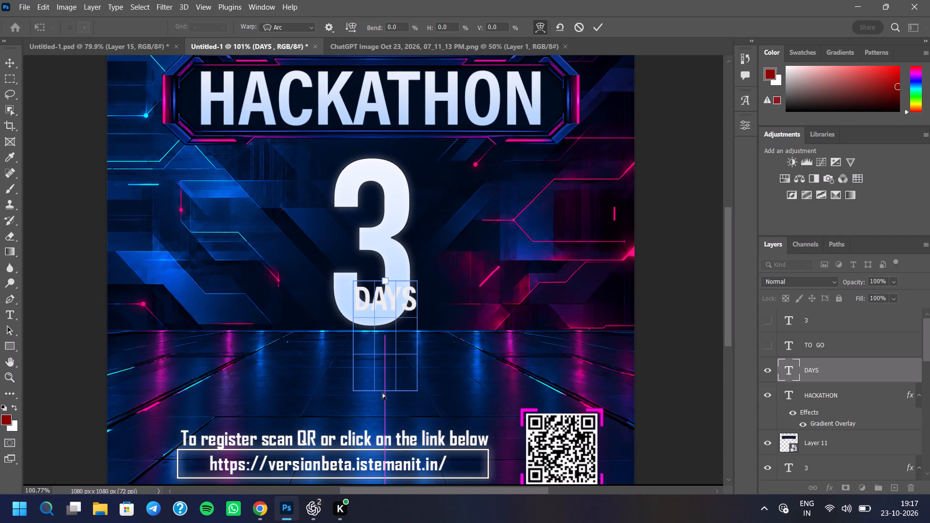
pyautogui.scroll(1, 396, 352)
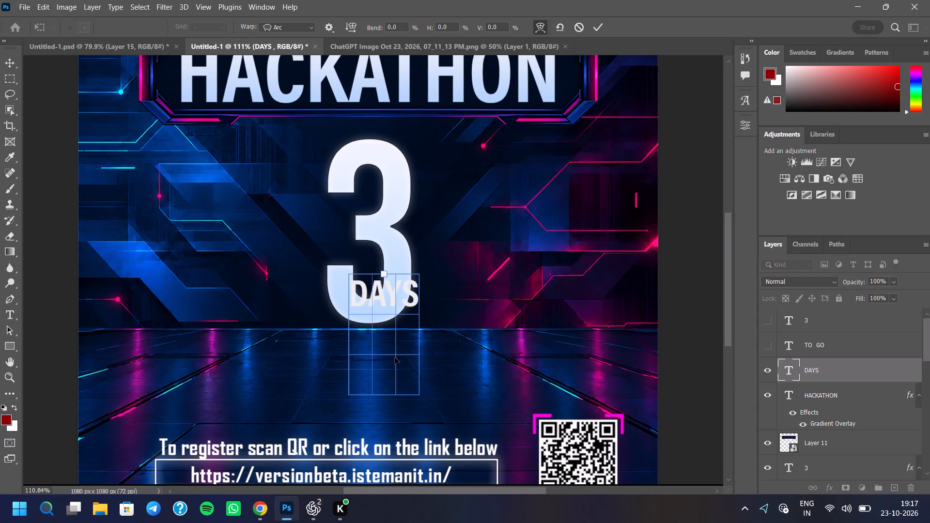
# Scale the DAYS text to about 97.7% and try the Arc warp again, pulling its grid toward the floor below the 3.
pyautogui.hotkey('ctrl', 't')
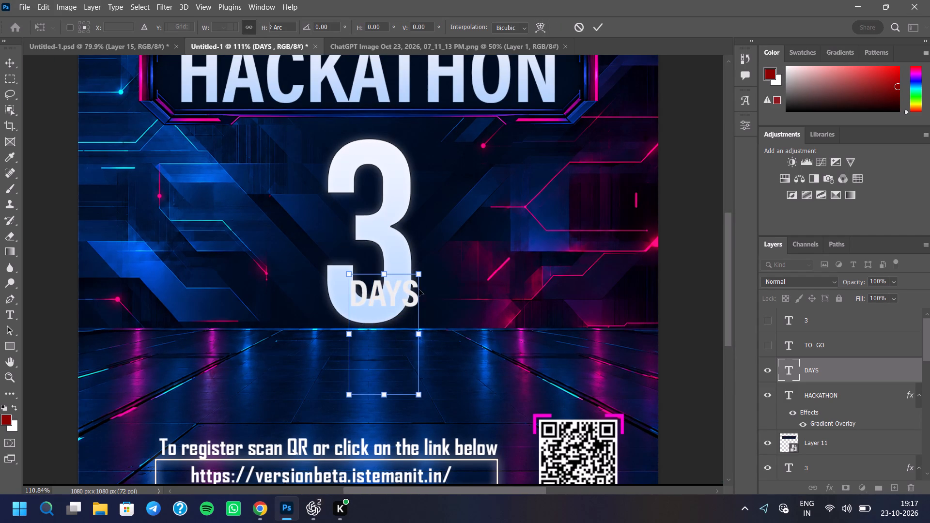
pyautogui.click(422, 276)
pyautogui.rightClick(389, 302)
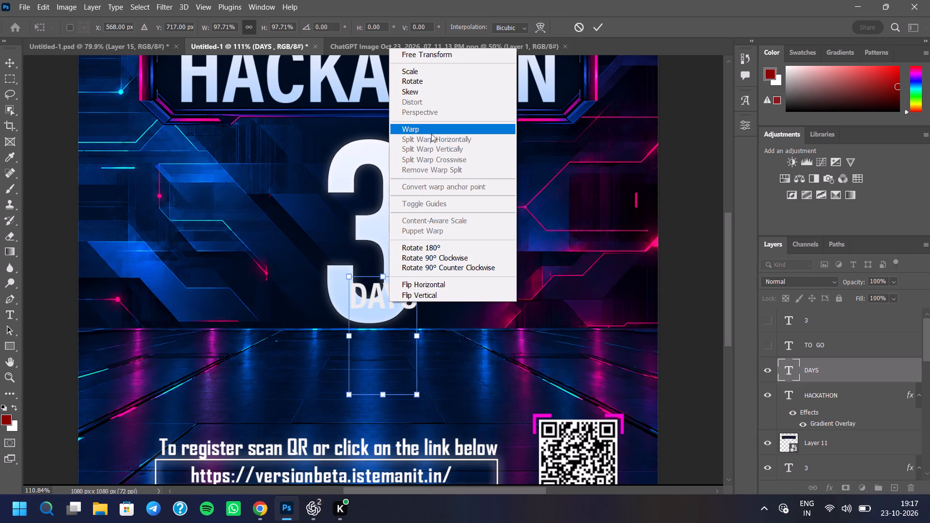
pyautogui.click(441, 142)
pyautogui.click(443, 139)
pyautogui.click(447, 121)
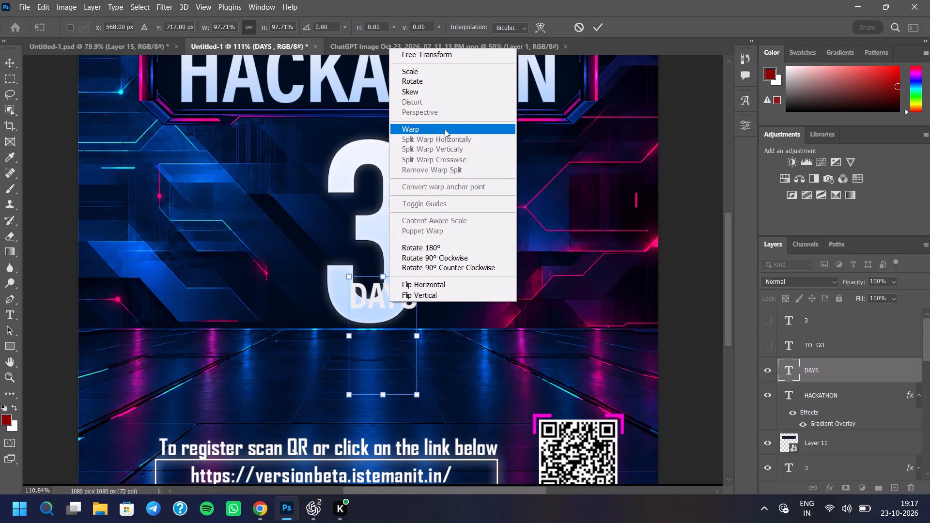
pyautogui.click(445, 129)
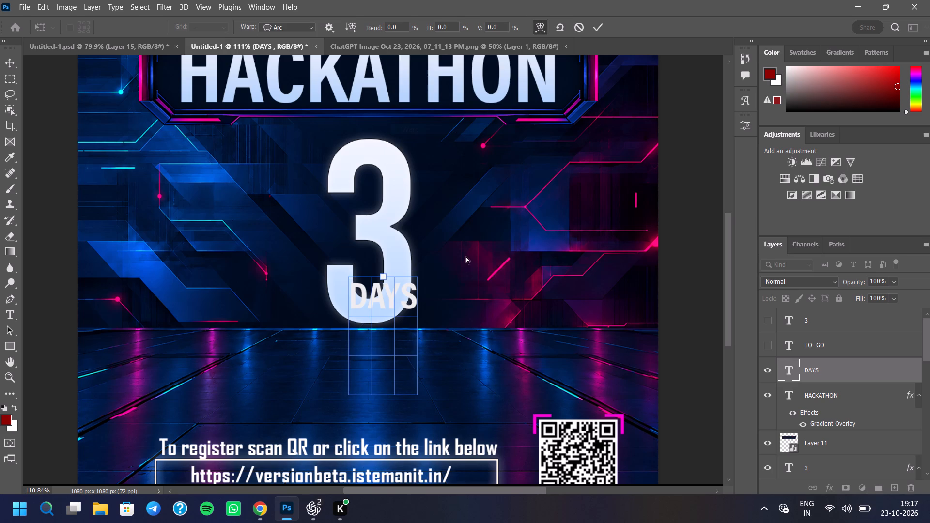
pyautogui.moveTo(417, 319); pyautogui.dragTo(440, 347)
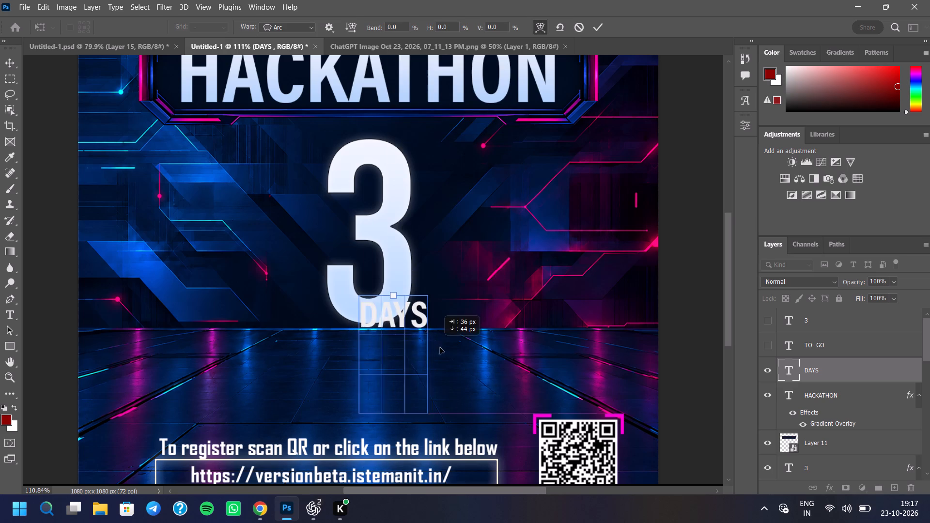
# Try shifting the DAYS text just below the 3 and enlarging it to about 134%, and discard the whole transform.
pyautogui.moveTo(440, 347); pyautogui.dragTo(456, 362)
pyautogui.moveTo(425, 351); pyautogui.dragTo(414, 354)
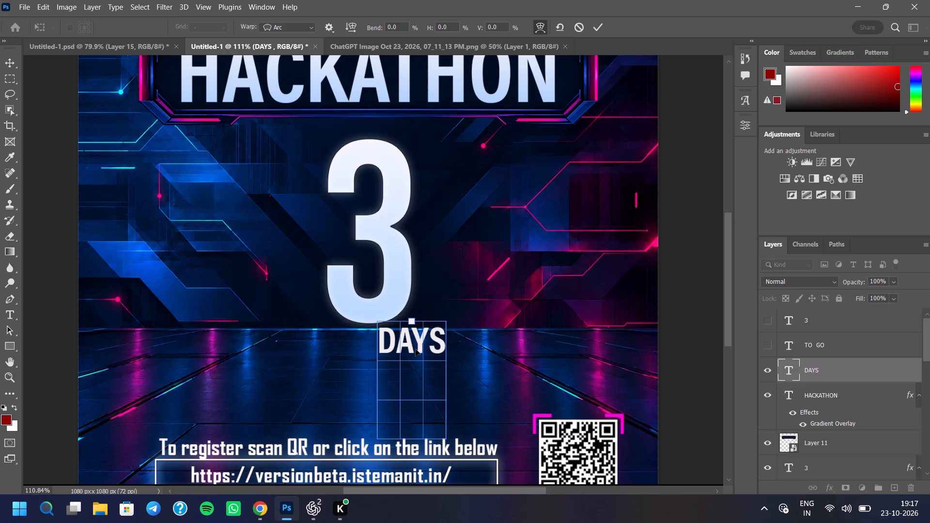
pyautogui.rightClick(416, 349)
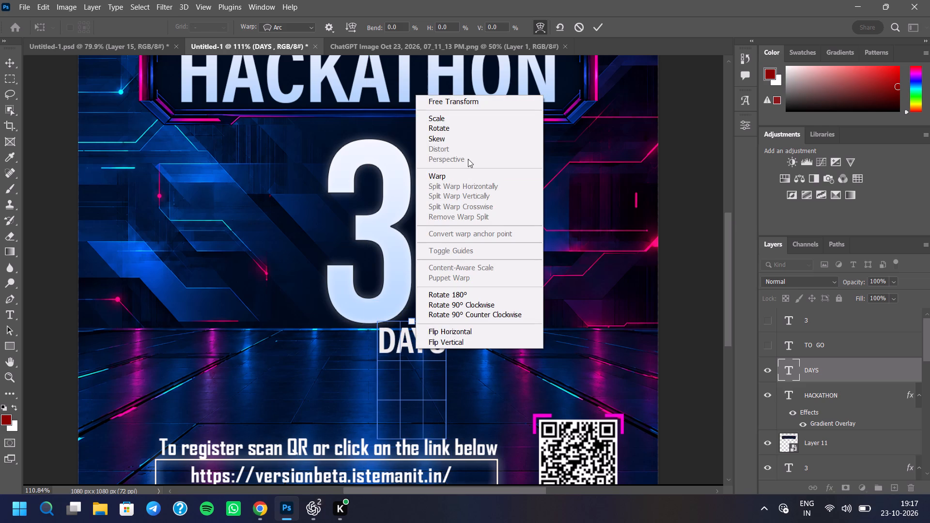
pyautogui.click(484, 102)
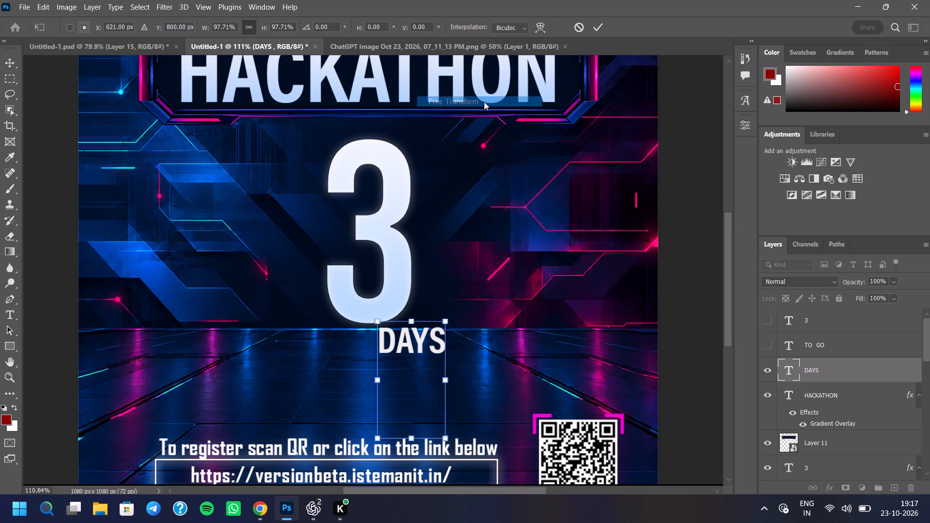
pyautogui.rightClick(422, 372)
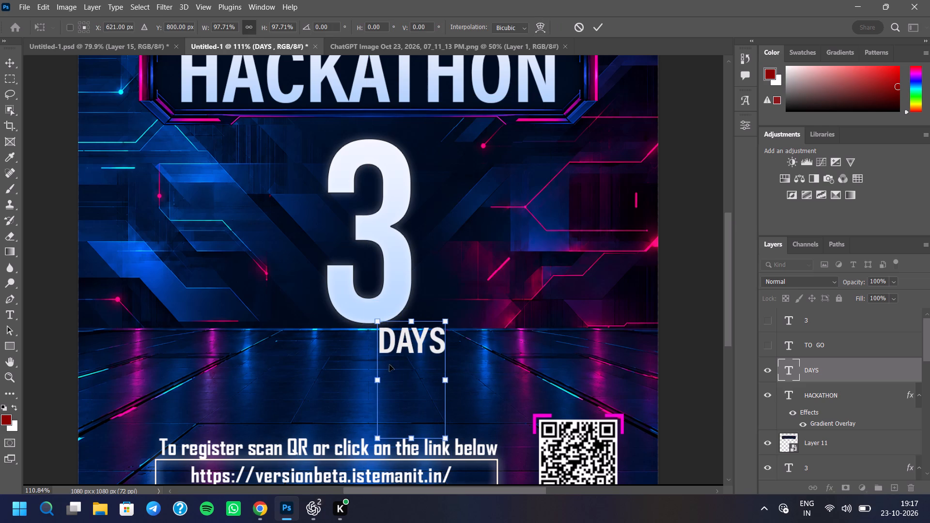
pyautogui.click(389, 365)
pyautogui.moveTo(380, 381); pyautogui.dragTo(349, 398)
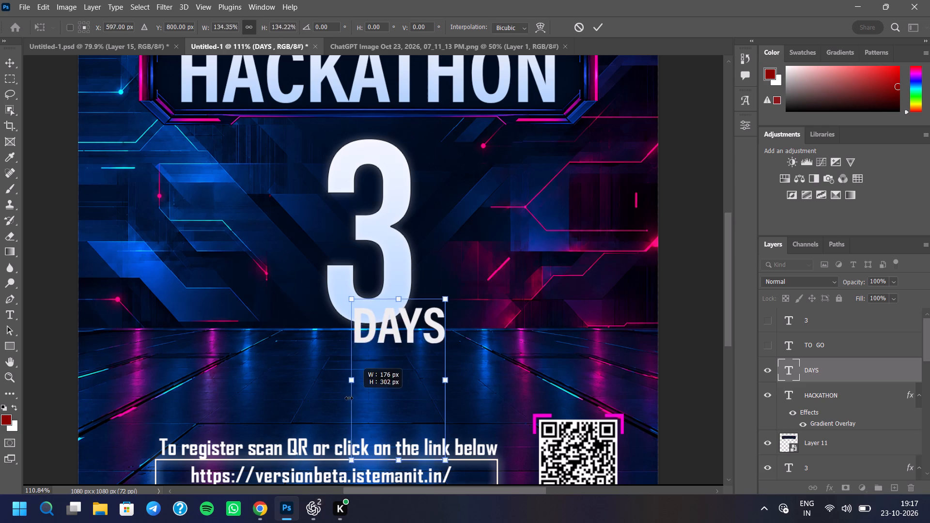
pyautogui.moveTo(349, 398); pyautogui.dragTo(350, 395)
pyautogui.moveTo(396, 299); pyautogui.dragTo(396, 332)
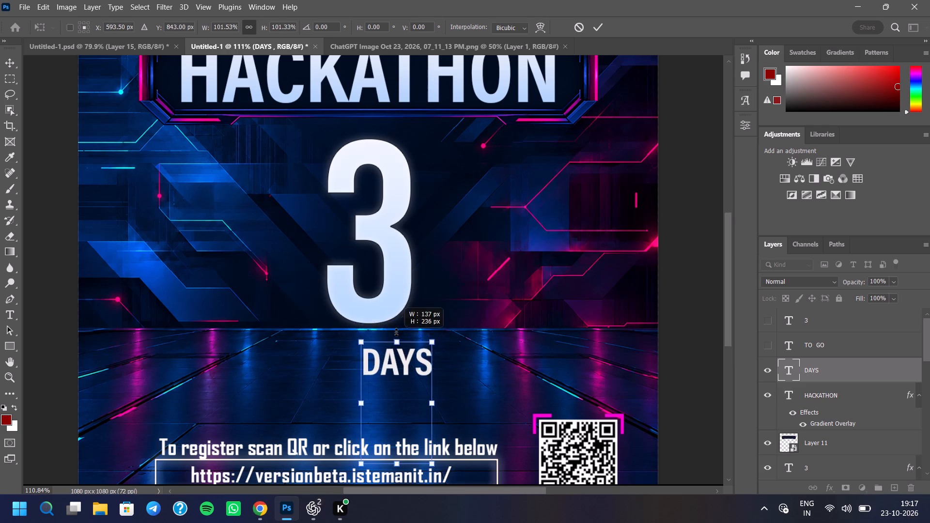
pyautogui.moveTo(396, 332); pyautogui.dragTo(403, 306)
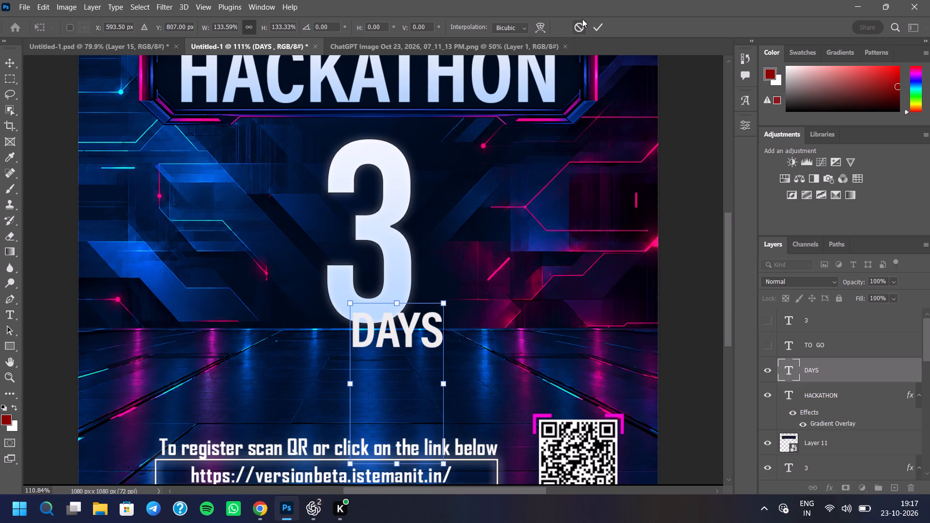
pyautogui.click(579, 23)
# Switch to Chrome to consult the published HACKATHON countdown post as a reference for the DAYS TO GO text.
pyautogui.scroll(-4, 365, 338)
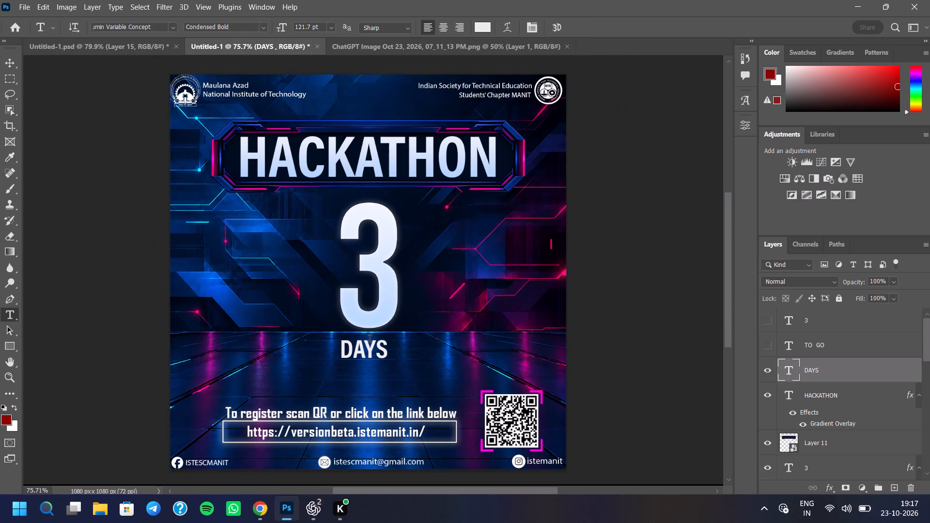
pyautogui.scroll(-1, 370, 340)
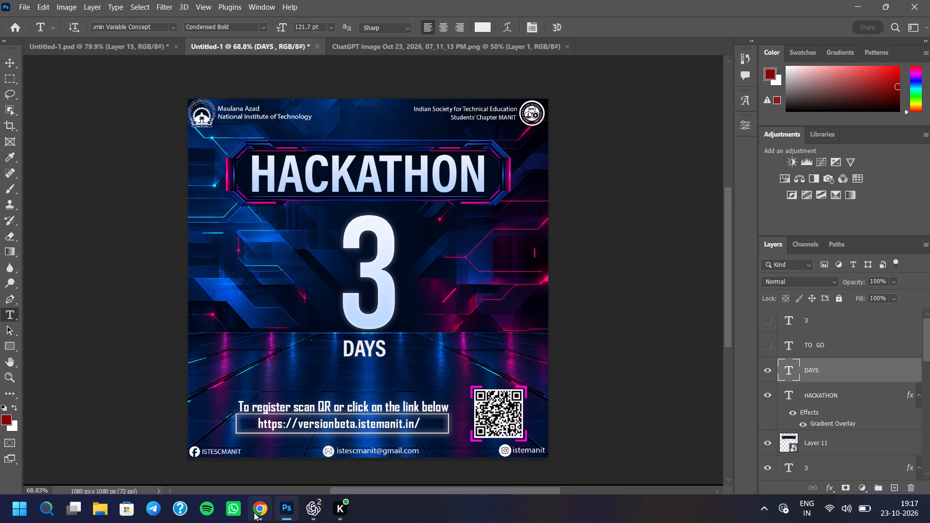
pyautogui.click(254, 512)
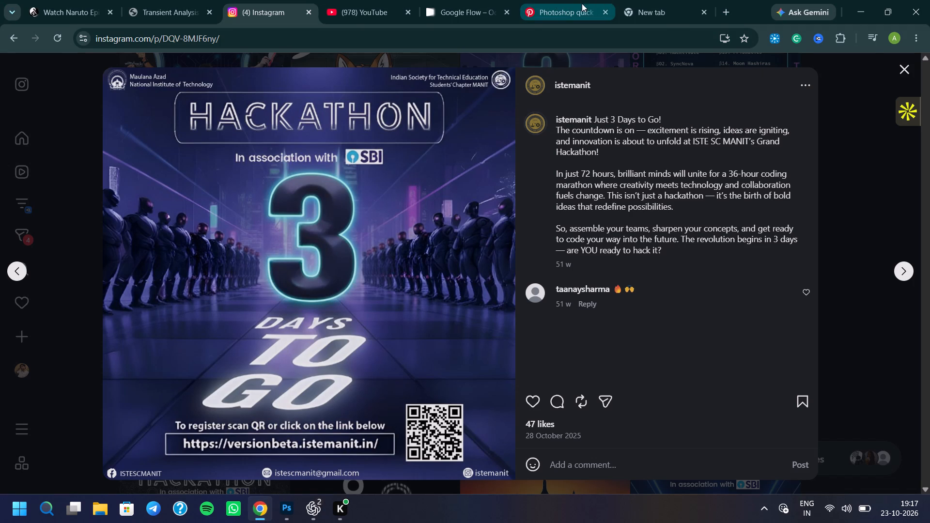
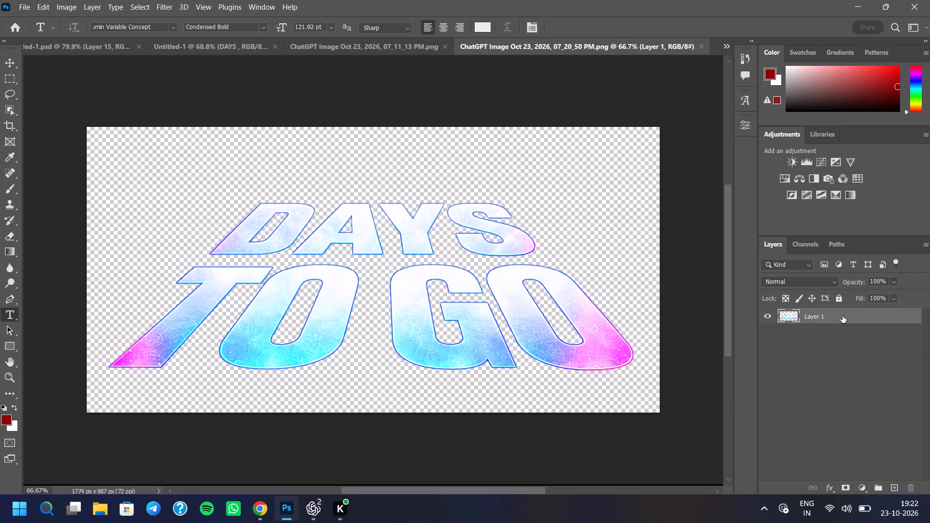
pyautogui.moveTo(842, 316); pyautogui.dragTo(402, 354)
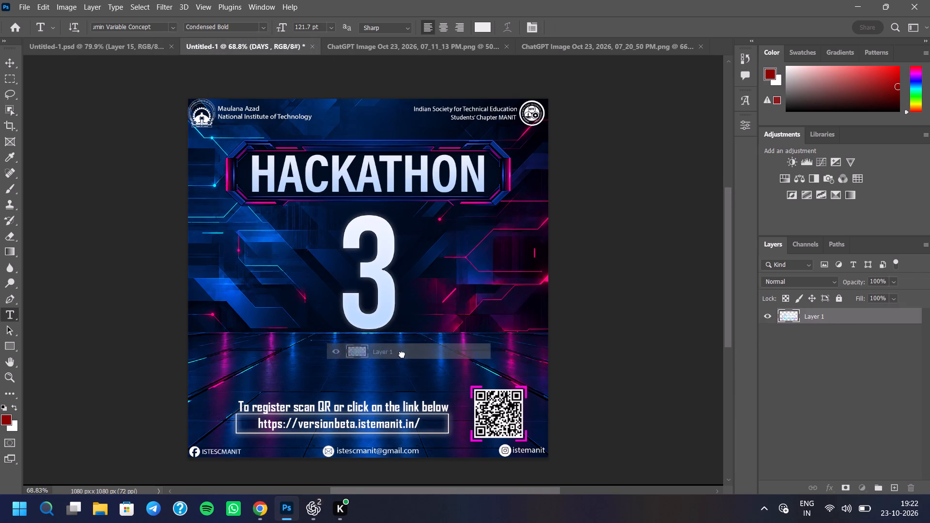
pyautogui.moveTo(402, 354); pyautogui.dragTo(400, 357)
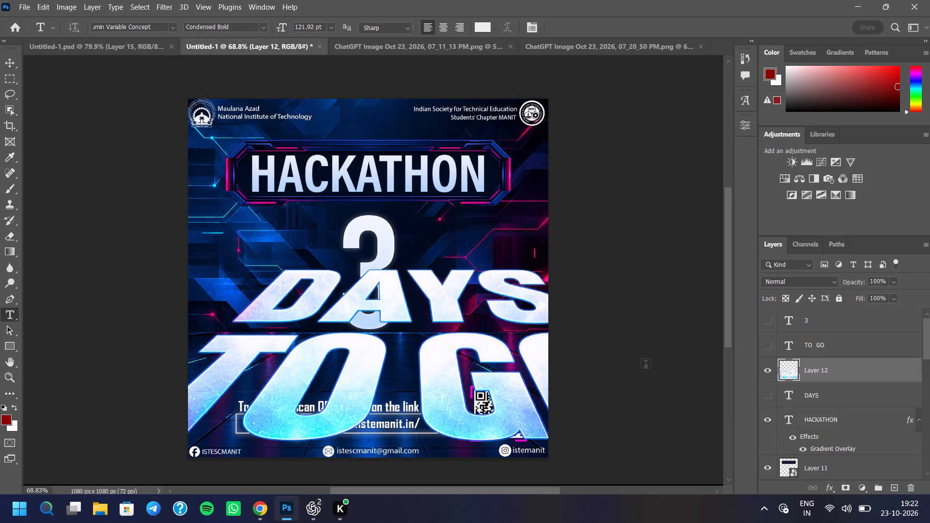
# Scale the DAYS TO GO lettering to about 32% and place it on the floor between the 3 and the registration text.
pyautogui.hotkey('ctrl', 't')
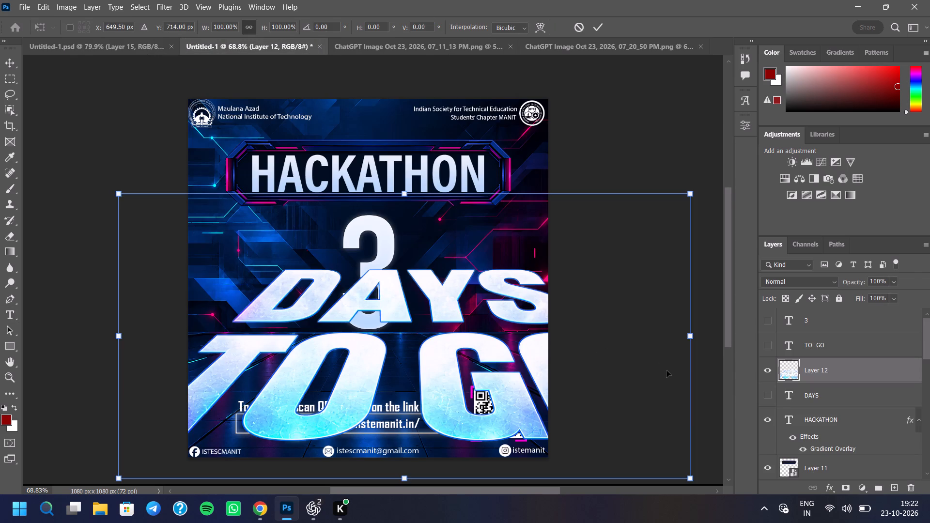
pyautogui.moveTo(692, 481); pyautogui.dragTo(629, 441)
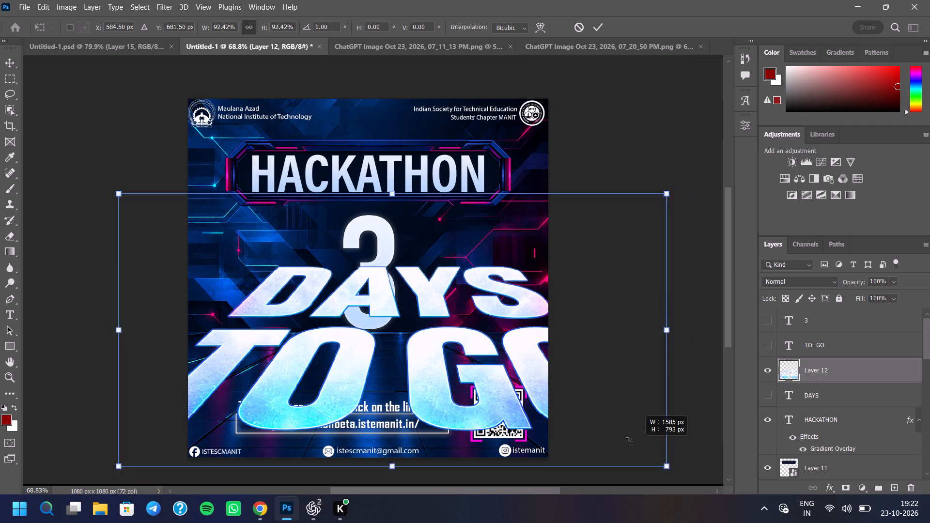
pyautogui.moveTo(629, 441); pyautogui.dragTo(481, 316)
pyautogui.moveTo(320, 247); pyautogui.dragTo(409, 321)
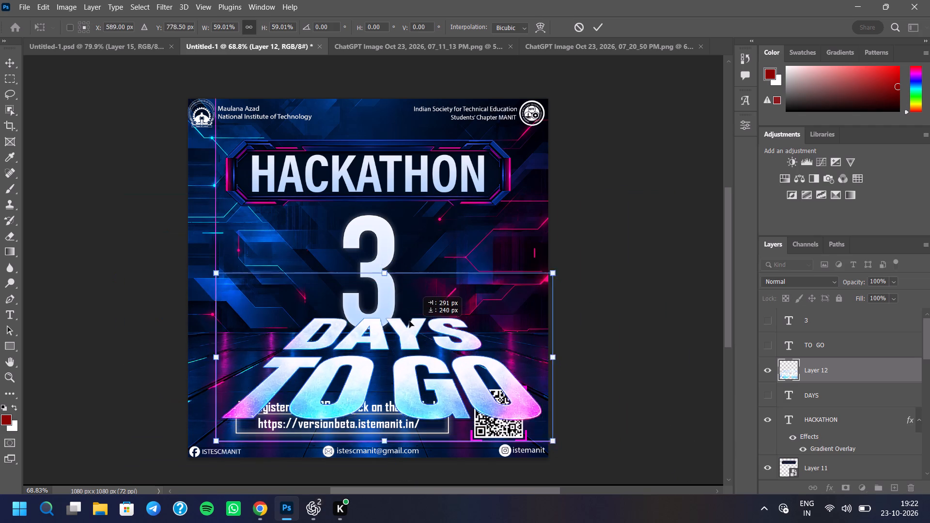
pyautogui.moveTo(409, 321); pyautogui.dragTo(399, 331)
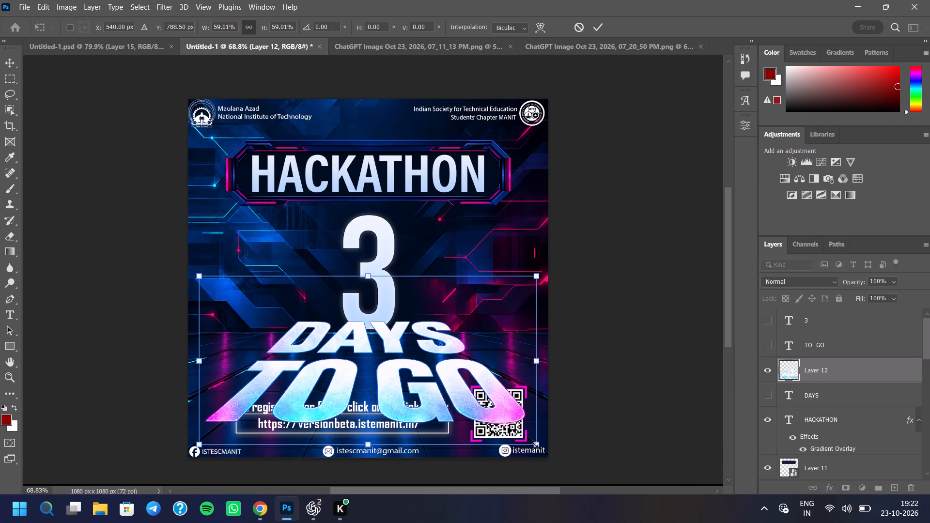
pyautogui.moveTo(534, 444); pyautogui.dragTo(427, 367)
pyautogui.moveTo(338, 315); pyautogui.dragTo(391, 352)
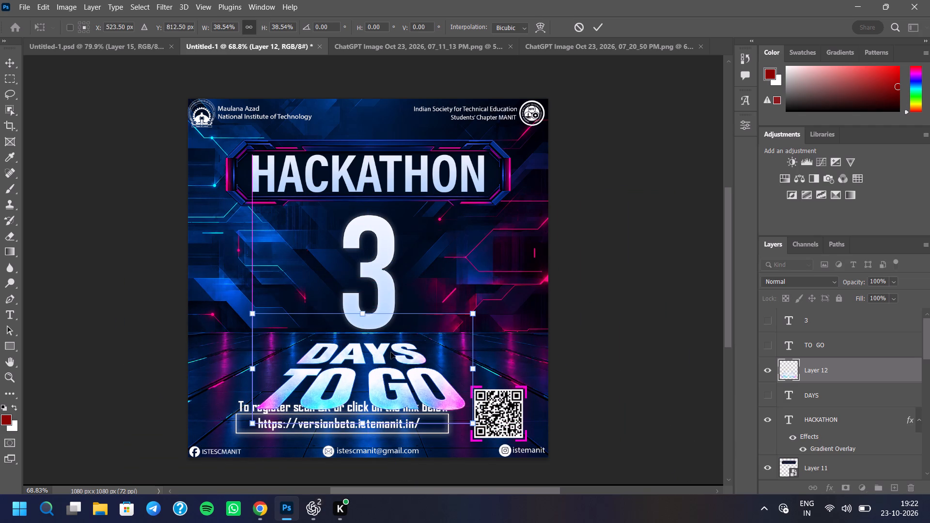
pyautogui.moveTo(477, 427); pyautogui.dragTo(445, 404)
pyautogui.moveTo(388, 375); pyautogui.dragTo(397, 372)
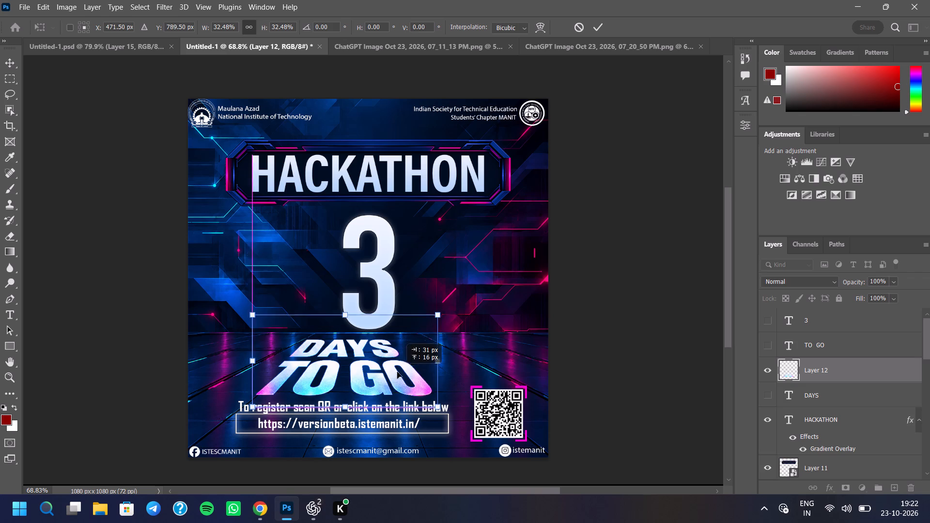
pyautogui.moveTo(397, 372); pyautogui.dragTo(409, 373)
pyautogui.click(601, 25)
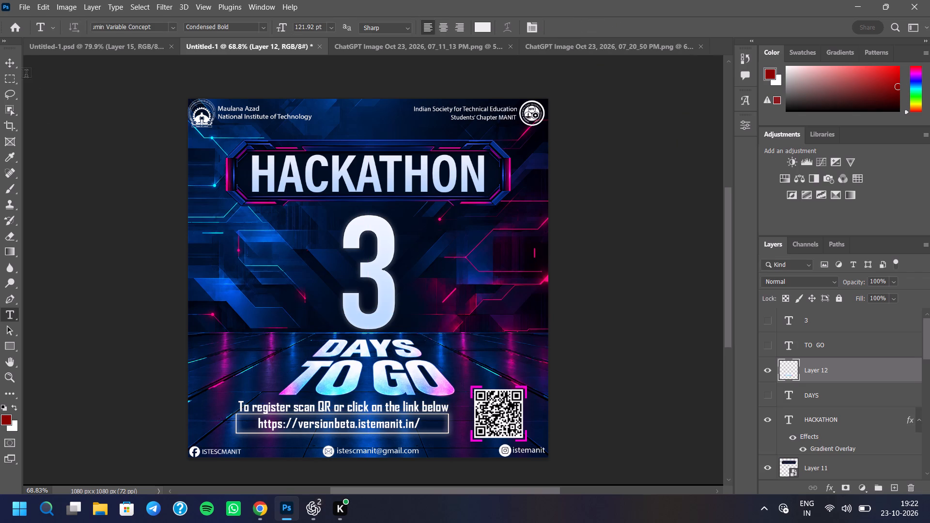
# Move the DAYS TO GO lettering slightly up and centre it horizontally beneath the 3.
pyautogui.click(11, 63)
pyautogui.press('Up')
pyautogui.press('Up')
pyautogui.press('Up')
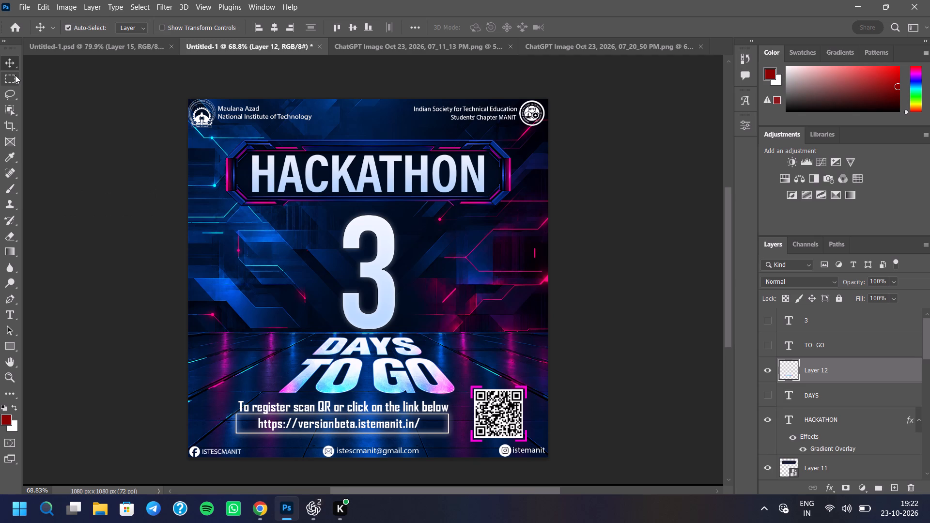
pyautogui.scroll(9, 348, 374)
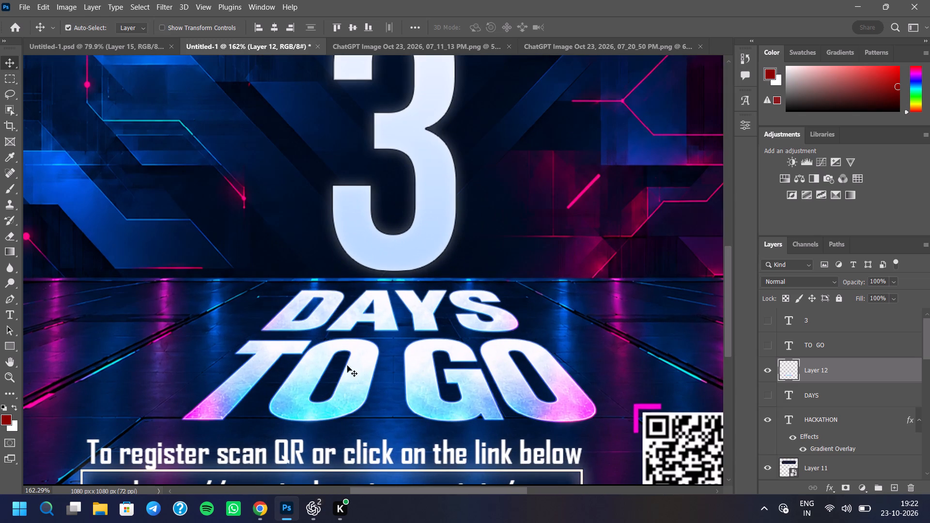
pyautogui.scroll(-3, 273, 388)
pyautogui.scroll(6, 371, 378)
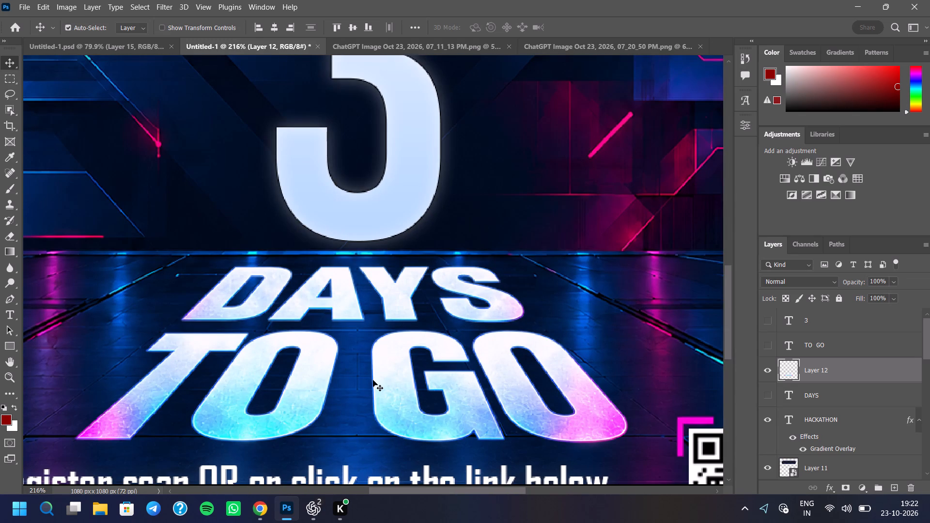
pyautogui.scroll(-6, 374, 379)
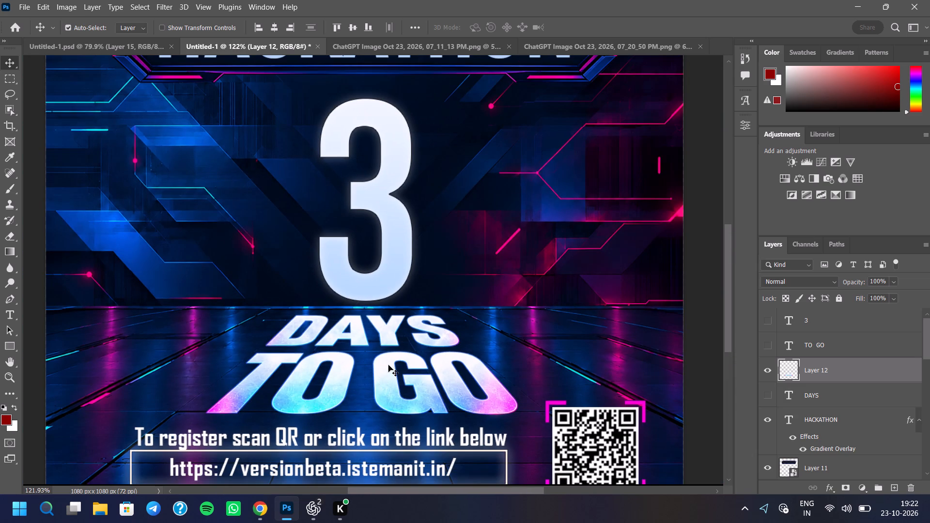
pyautogui.click(389, 366)
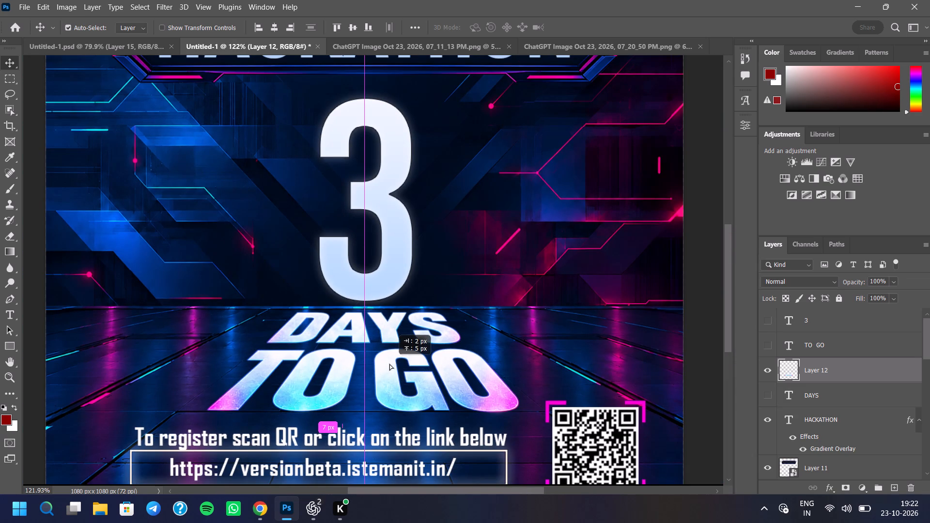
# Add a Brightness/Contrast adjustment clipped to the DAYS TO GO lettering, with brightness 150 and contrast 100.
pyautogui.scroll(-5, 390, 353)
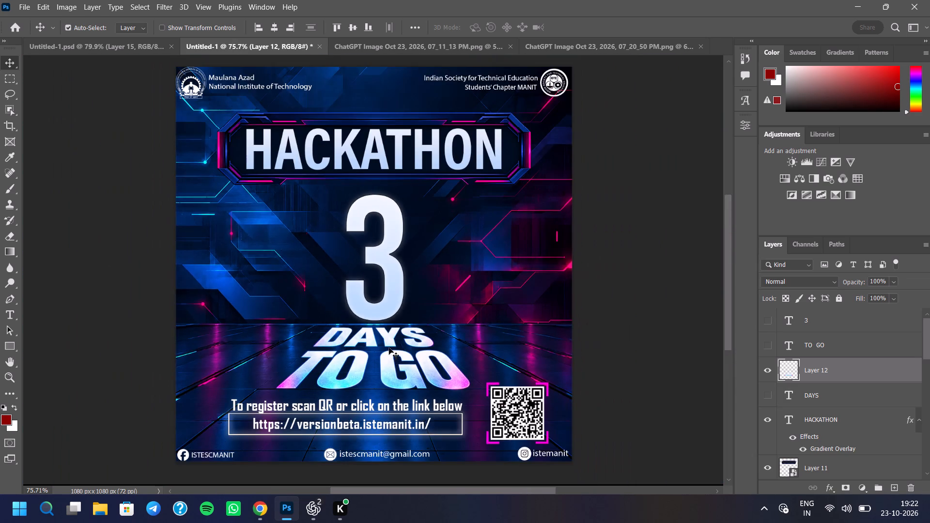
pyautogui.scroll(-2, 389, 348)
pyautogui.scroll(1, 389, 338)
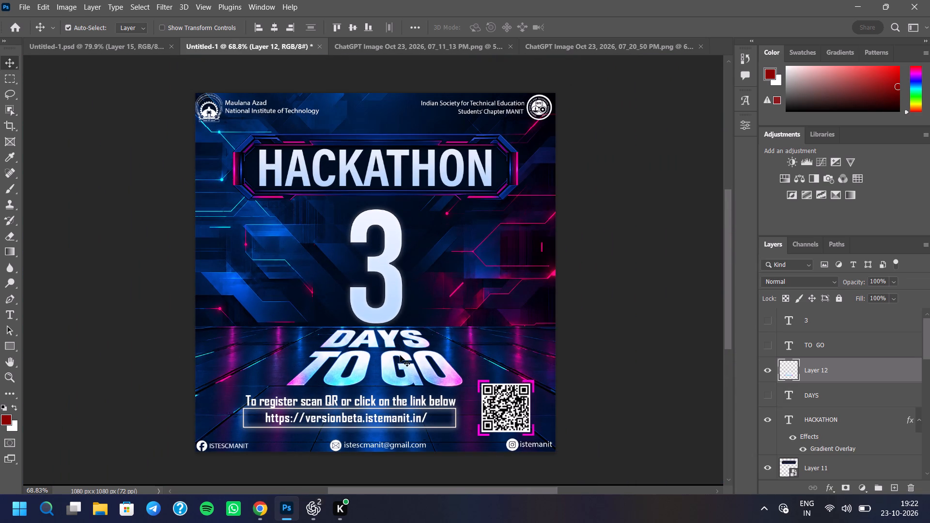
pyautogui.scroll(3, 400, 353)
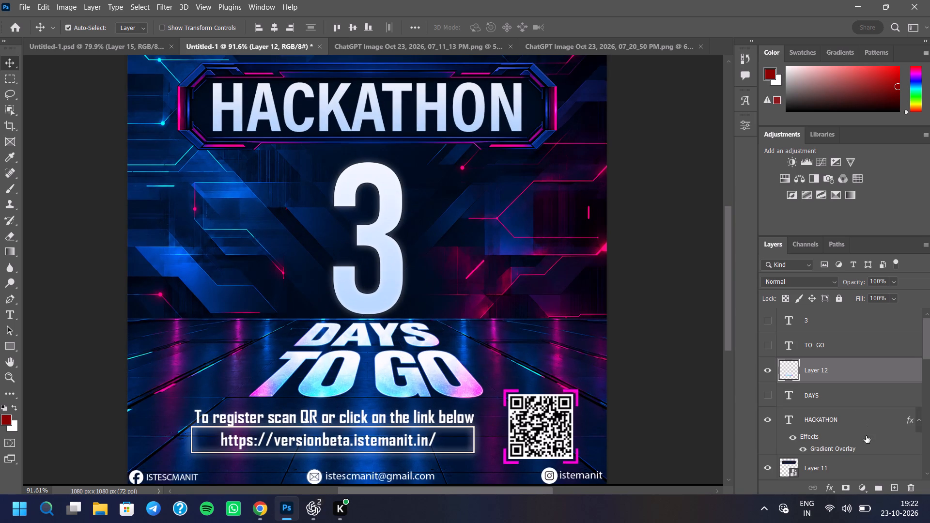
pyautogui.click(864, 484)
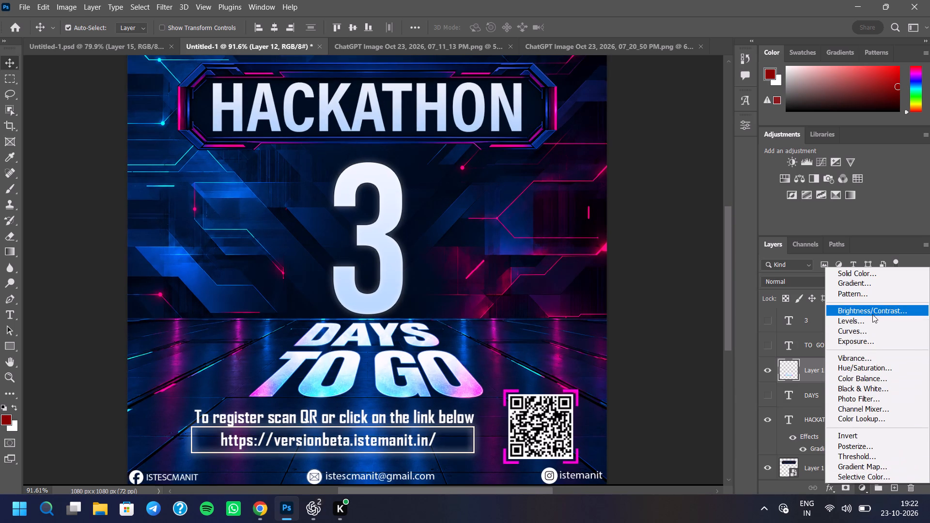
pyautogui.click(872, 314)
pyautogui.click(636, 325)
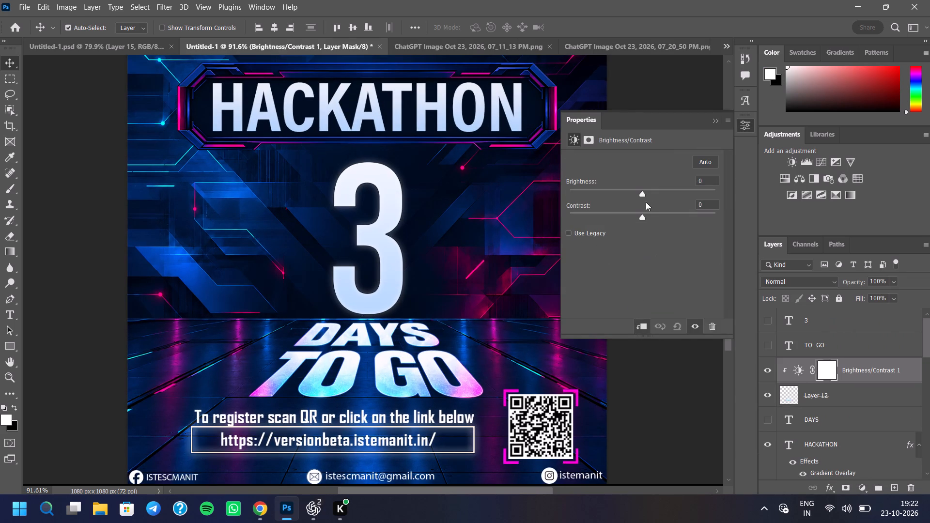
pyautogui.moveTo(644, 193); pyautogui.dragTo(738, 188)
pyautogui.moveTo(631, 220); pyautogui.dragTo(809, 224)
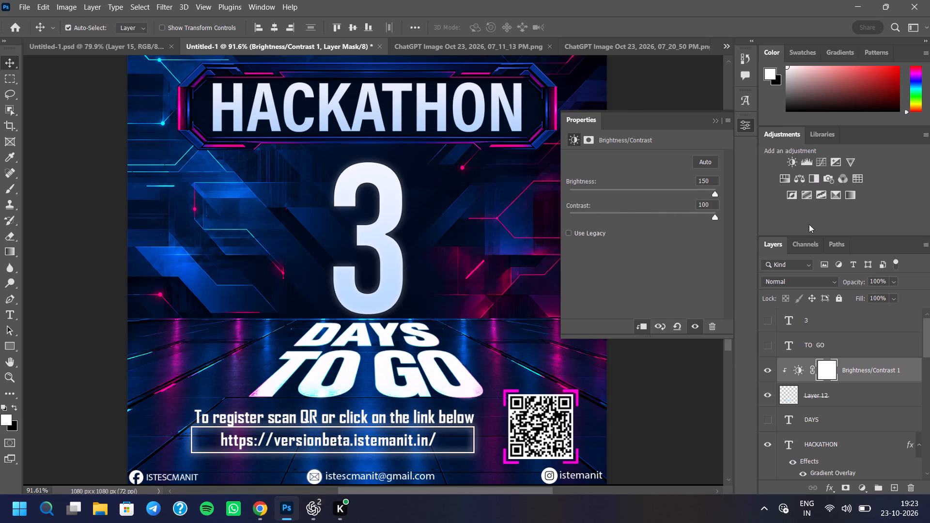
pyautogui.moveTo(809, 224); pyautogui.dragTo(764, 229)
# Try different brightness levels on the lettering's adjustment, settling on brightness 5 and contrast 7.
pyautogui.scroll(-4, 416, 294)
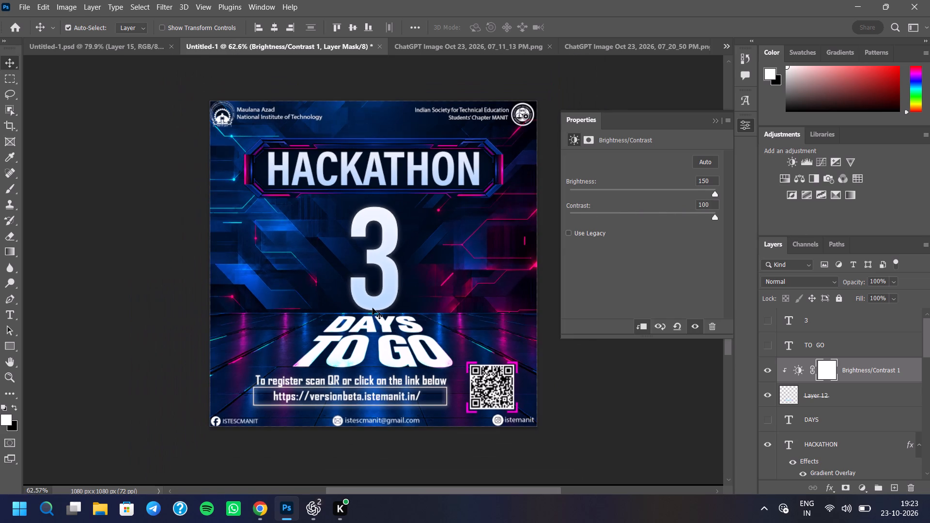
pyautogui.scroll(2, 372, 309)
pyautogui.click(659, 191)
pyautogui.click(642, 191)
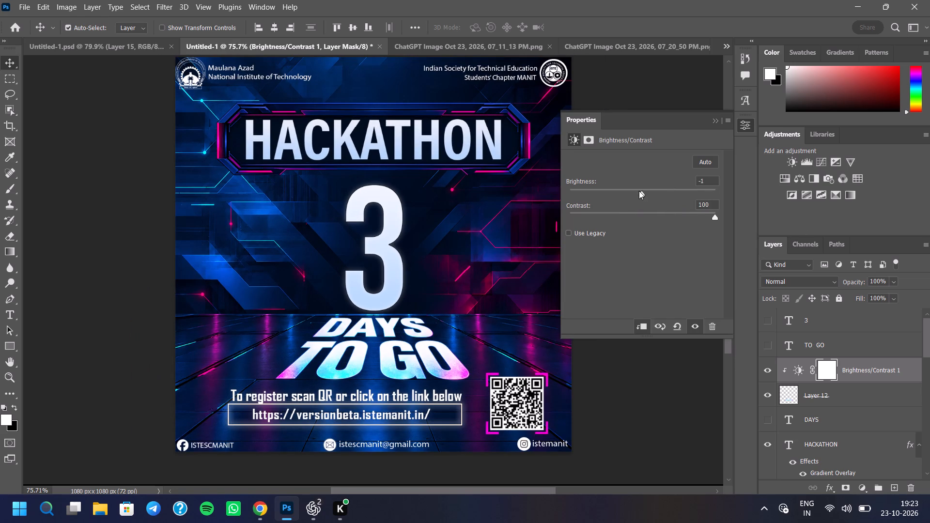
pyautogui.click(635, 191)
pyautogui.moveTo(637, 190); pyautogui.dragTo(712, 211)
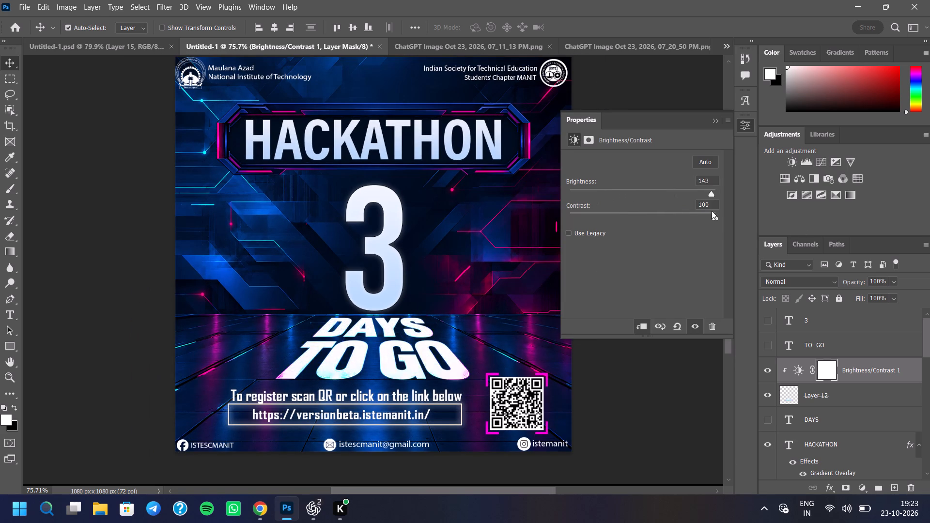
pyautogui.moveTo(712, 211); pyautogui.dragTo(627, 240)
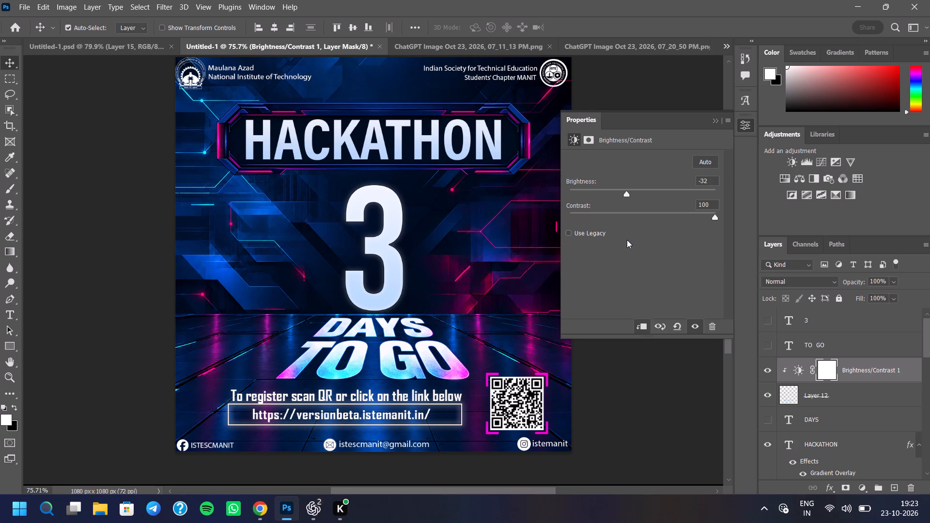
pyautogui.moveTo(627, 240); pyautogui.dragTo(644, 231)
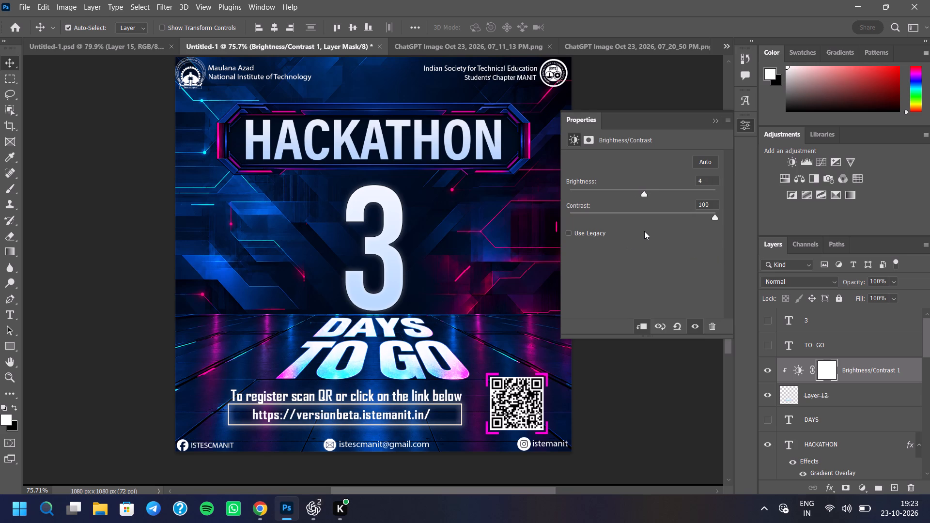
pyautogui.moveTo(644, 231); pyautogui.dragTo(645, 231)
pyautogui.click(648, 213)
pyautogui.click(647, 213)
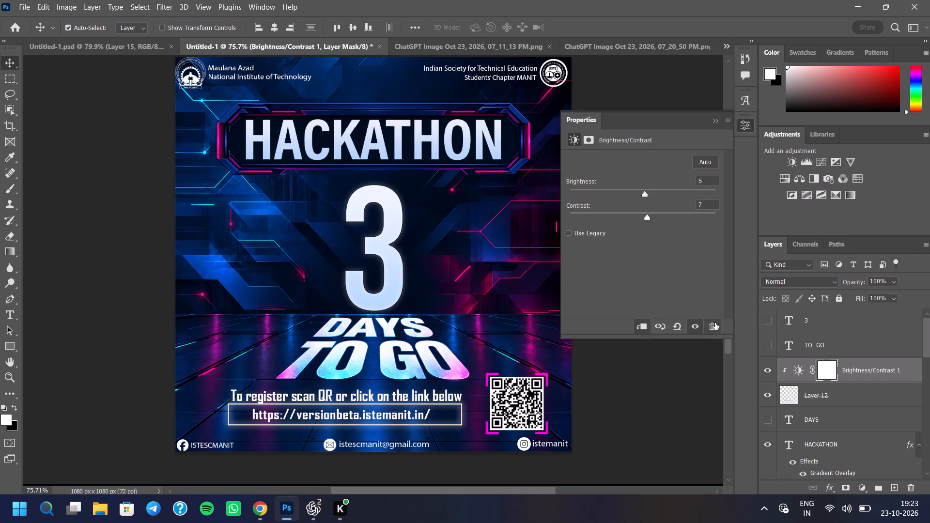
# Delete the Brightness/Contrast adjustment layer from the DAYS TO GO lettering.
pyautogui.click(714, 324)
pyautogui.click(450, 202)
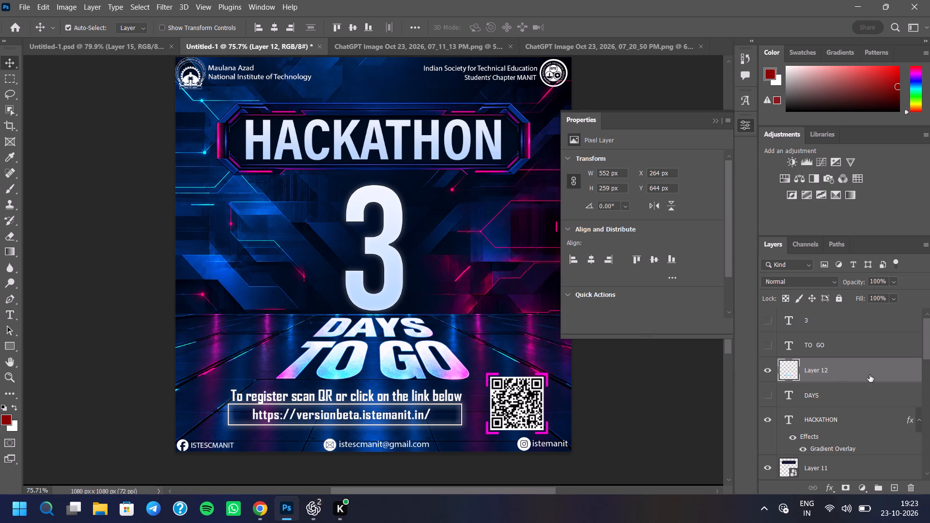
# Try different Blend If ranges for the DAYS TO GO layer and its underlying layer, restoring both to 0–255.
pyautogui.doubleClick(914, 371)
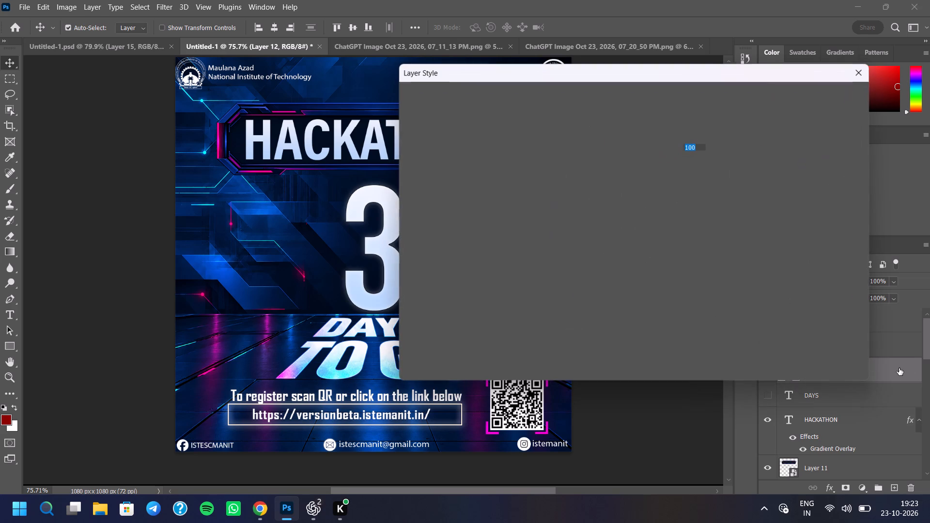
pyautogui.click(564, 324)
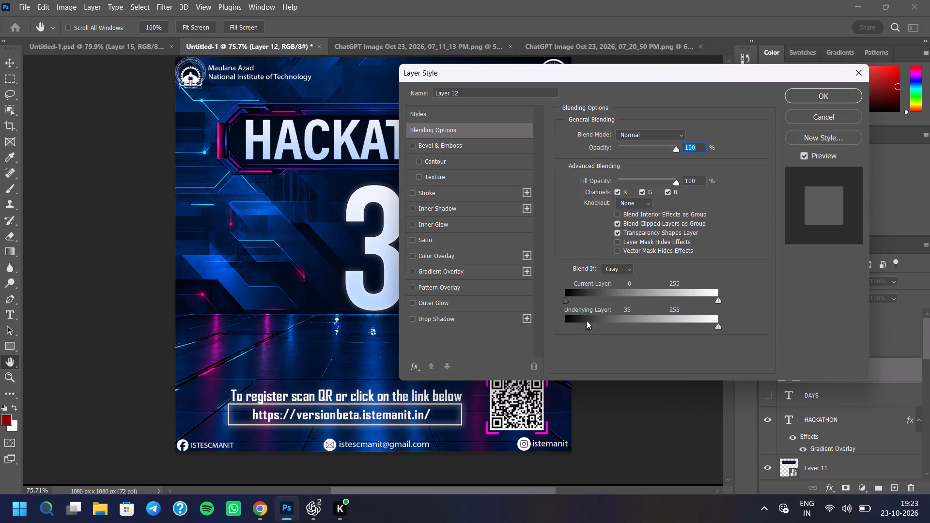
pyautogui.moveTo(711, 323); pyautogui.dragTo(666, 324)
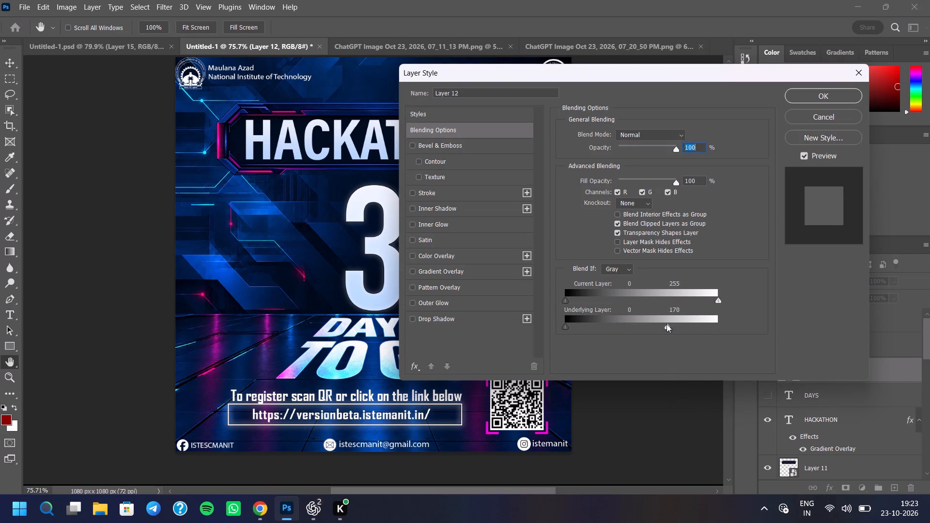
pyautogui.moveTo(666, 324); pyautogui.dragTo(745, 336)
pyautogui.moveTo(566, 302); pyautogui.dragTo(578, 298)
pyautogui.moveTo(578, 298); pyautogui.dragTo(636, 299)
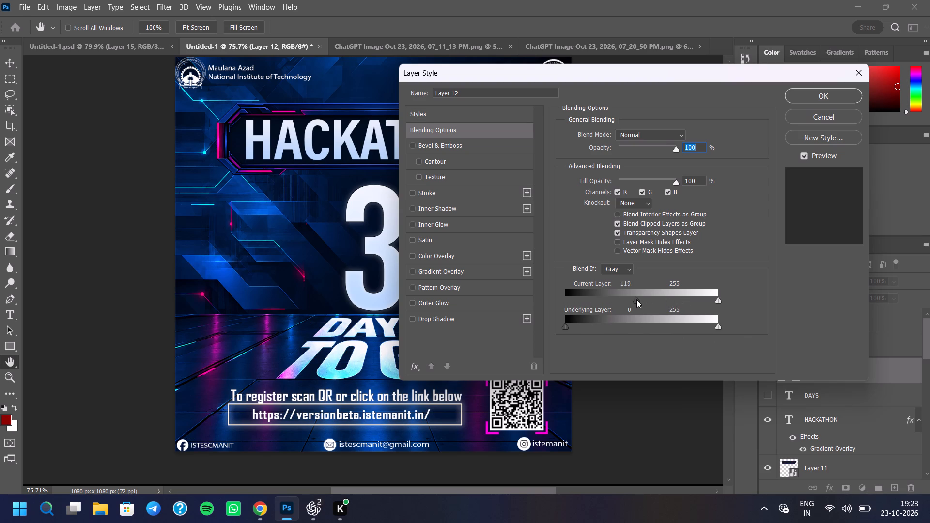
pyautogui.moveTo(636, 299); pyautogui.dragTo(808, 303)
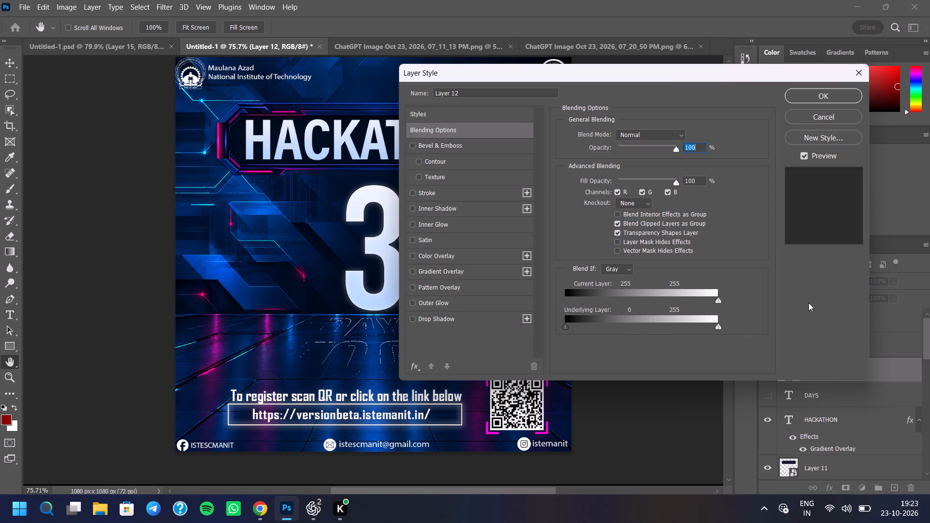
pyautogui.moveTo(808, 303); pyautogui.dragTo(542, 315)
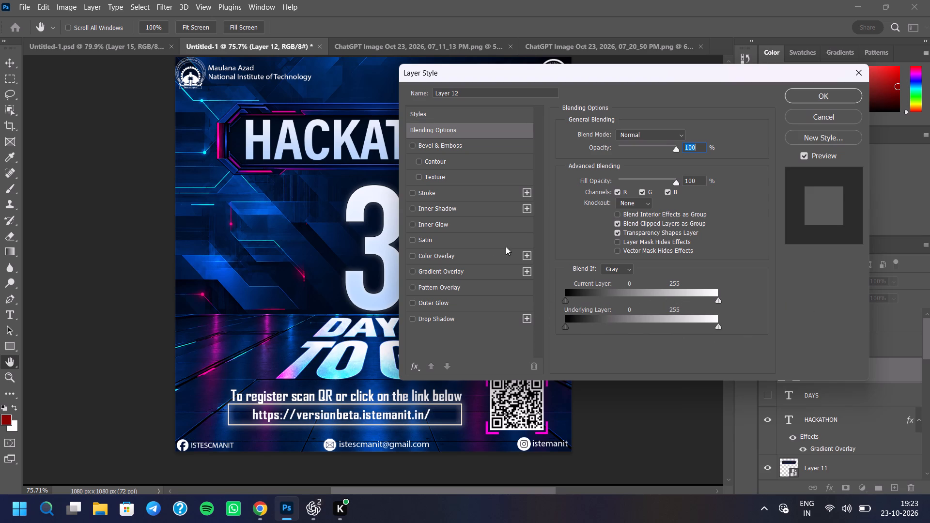
# Add a Drop Shadow effect to the DAYS TO GO lettering.
pyautogui.click(420, 315)
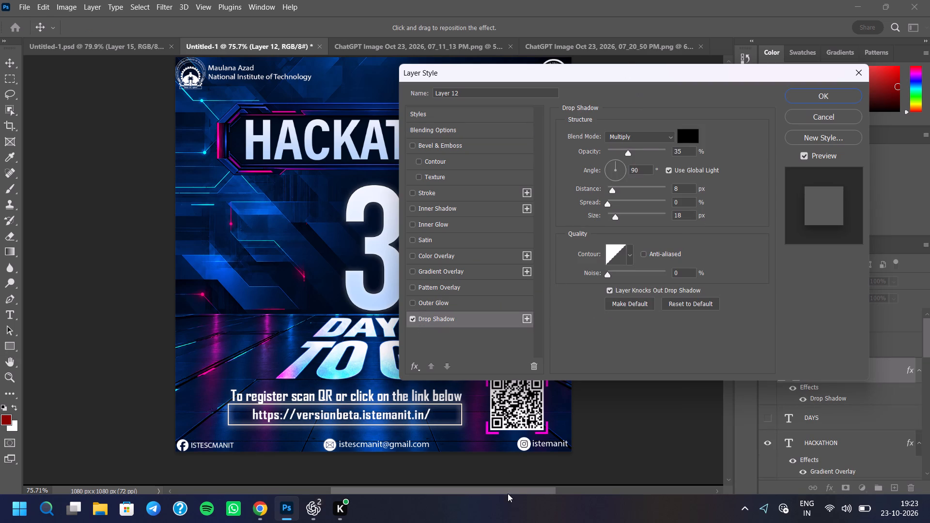
pyautogui.moveTo(508, 493); pyautogui.dragTo(535, 500)
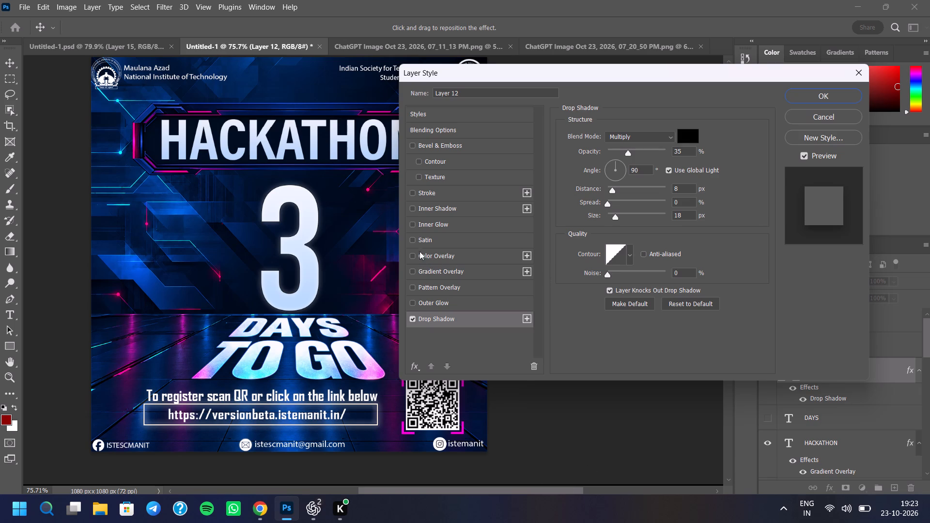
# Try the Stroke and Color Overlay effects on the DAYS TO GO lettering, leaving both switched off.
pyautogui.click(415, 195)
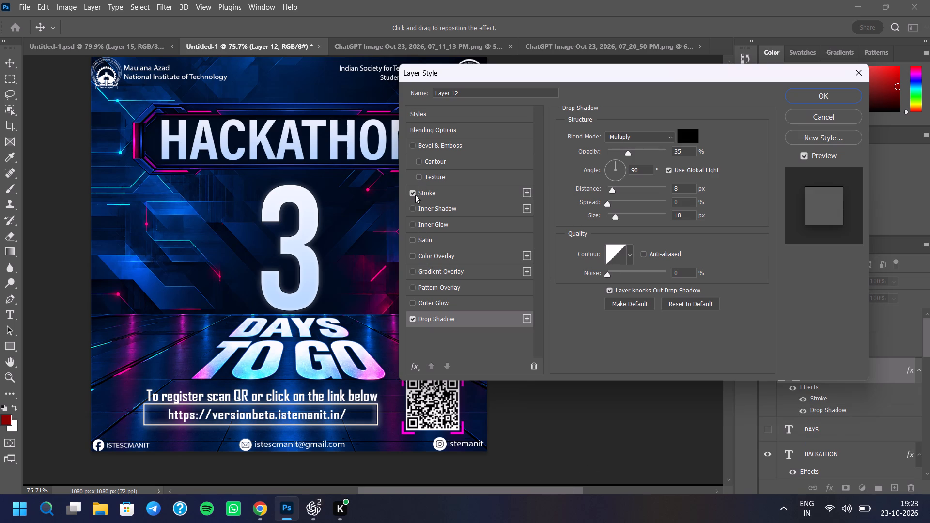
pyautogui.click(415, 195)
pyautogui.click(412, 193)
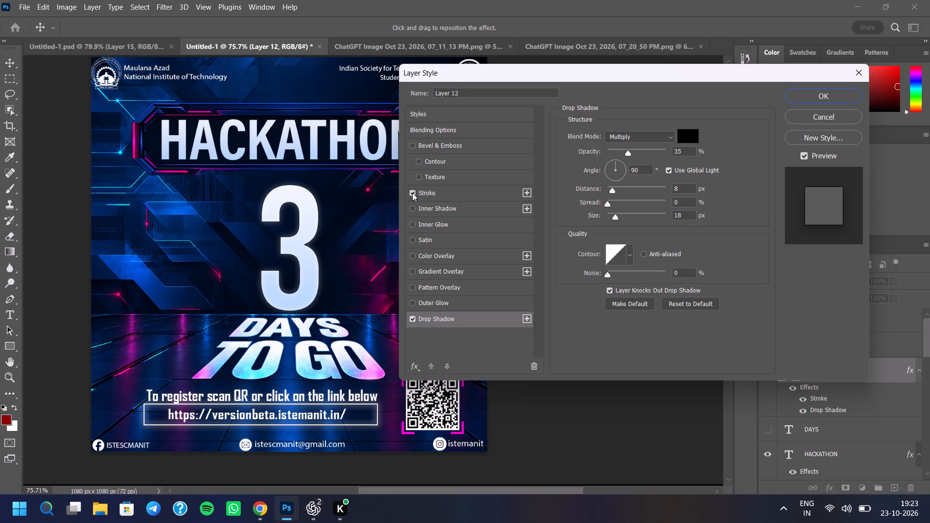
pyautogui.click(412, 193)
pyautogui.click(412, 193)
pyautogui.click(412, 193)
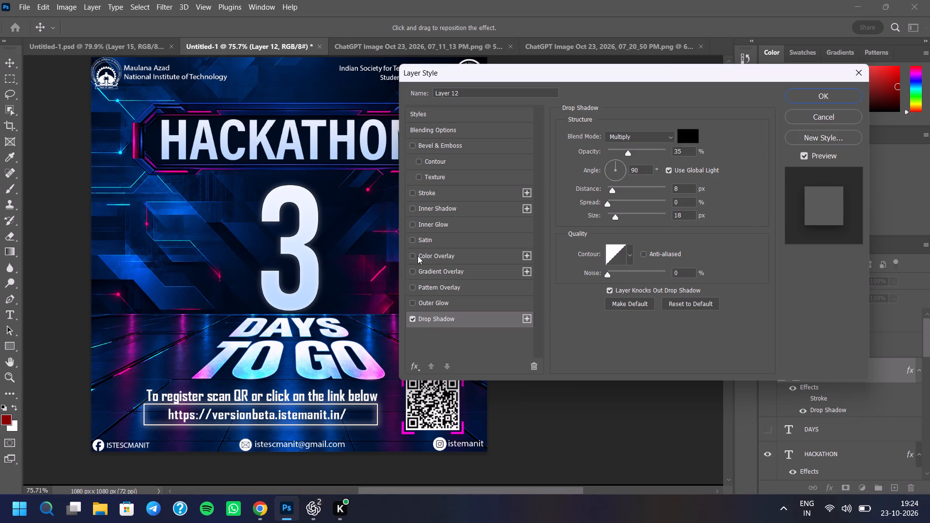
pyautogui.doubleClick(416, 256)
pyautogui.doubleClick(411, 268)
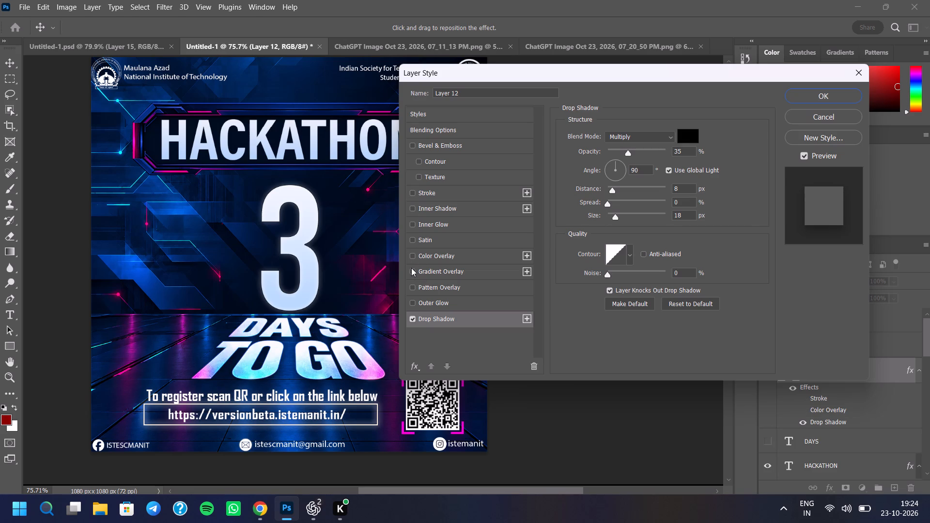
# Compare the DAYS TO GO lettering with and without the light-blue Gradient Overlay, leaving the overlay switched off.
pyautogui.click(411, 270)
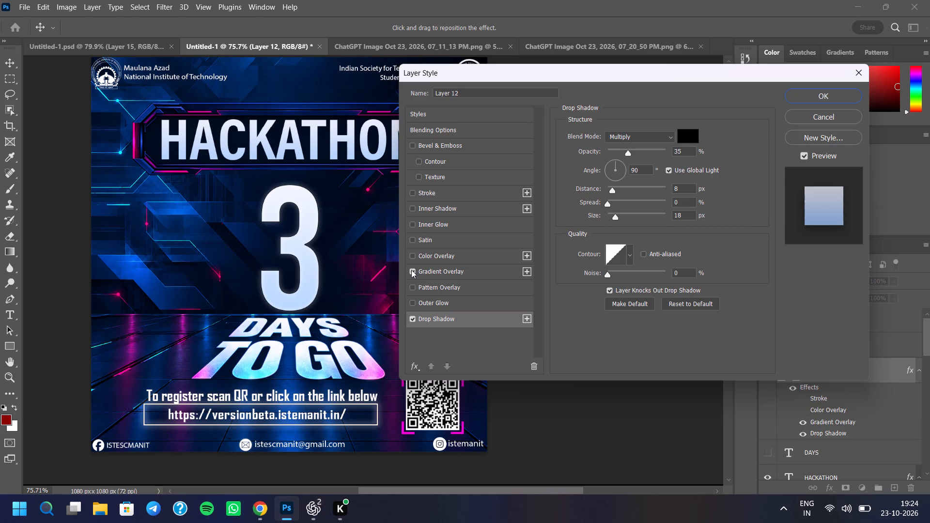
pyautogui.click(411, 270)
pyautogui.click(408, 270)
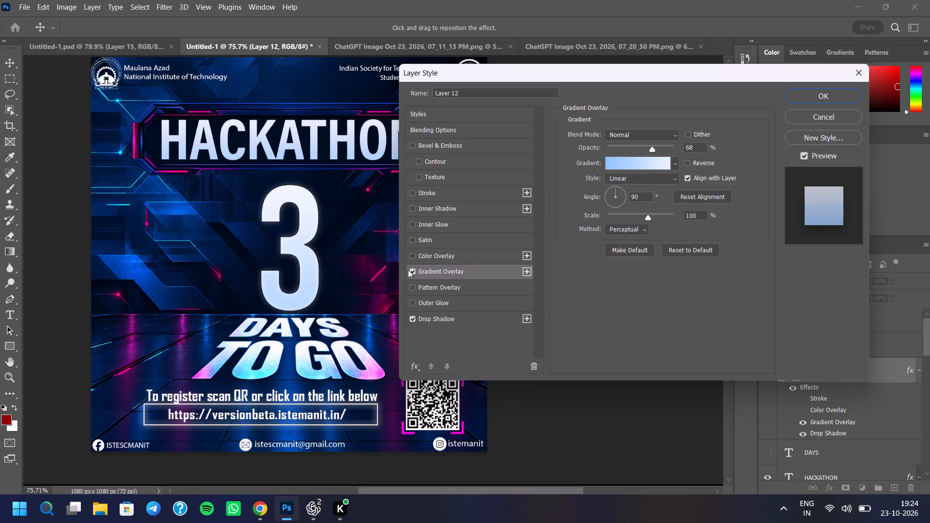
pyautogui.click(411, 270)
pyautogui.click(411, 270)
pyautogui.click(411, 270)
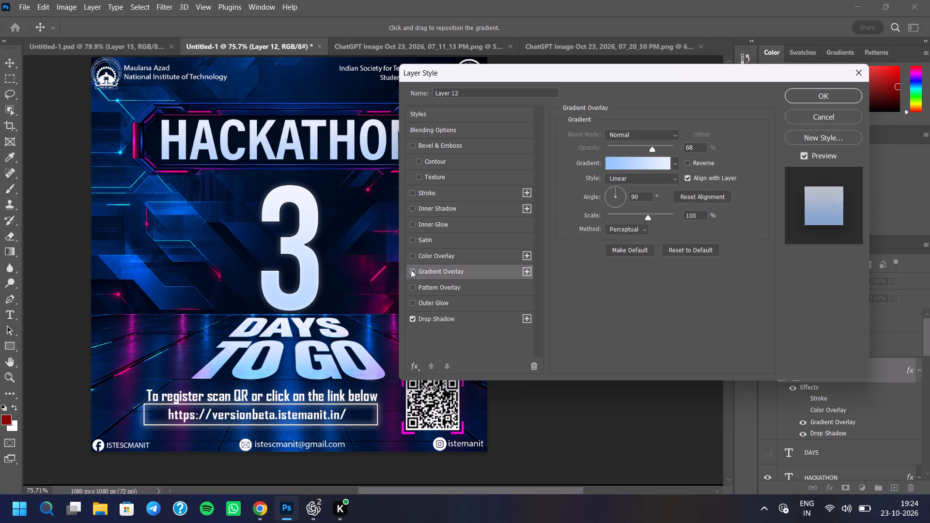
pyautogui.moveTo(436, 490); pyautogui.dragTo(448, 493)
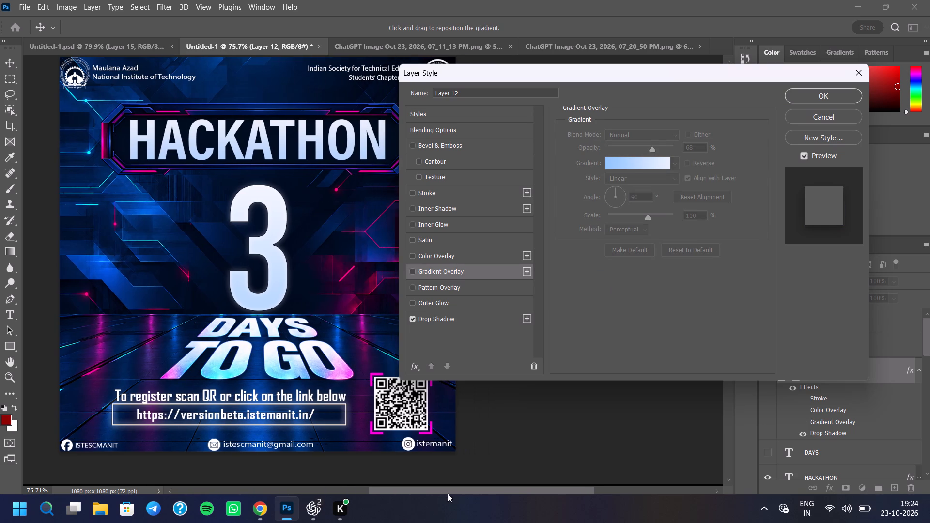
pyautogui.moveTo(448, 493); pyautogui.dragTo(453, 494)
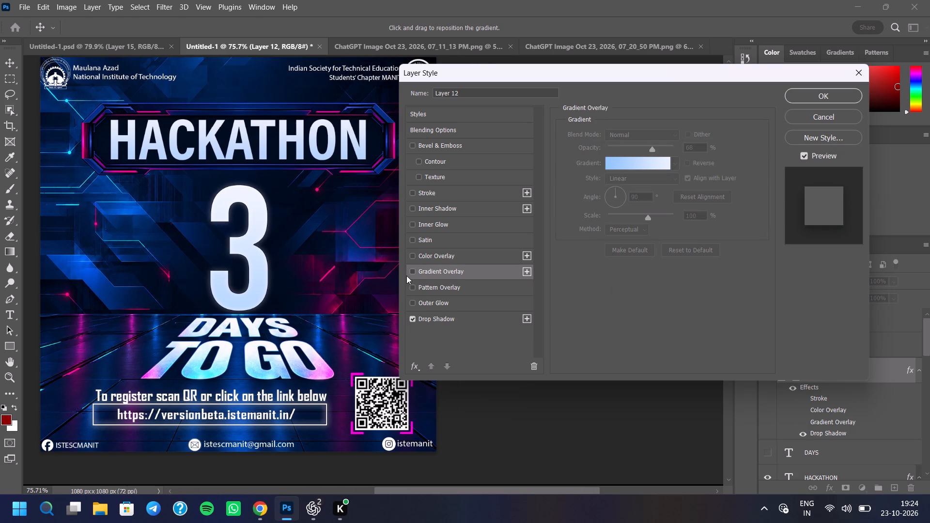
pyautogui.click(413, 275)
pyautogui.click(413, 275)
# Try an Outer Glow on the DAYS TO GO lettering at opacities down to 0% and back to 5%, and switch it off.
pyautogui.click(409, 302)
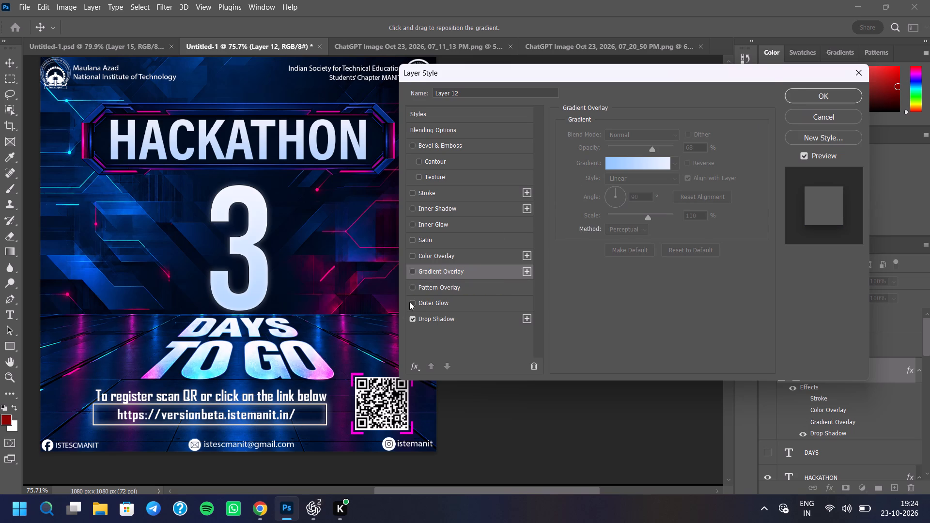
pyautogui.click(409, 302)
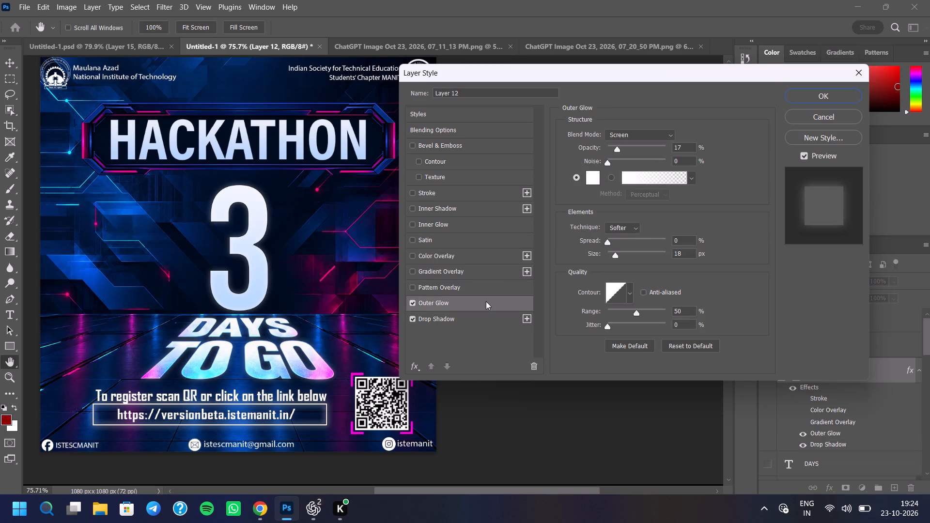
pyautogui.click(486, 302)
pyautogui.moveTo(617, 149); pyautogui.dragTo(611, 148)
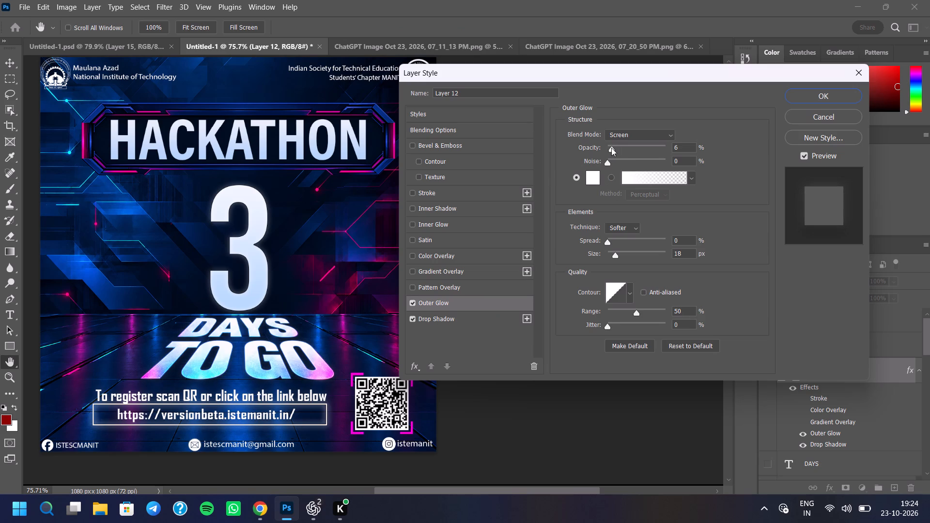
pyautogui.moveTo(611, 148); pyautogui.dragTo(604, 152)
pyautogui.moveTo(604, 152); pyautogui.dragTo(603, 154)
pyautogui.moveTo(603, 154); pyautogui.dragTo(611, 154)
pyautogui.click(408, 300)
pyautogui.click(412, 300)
# Apply the layer style to the DAYS TO GO lettering with only the Drop Shadow enabled.
pyautogui.click(796, 93)
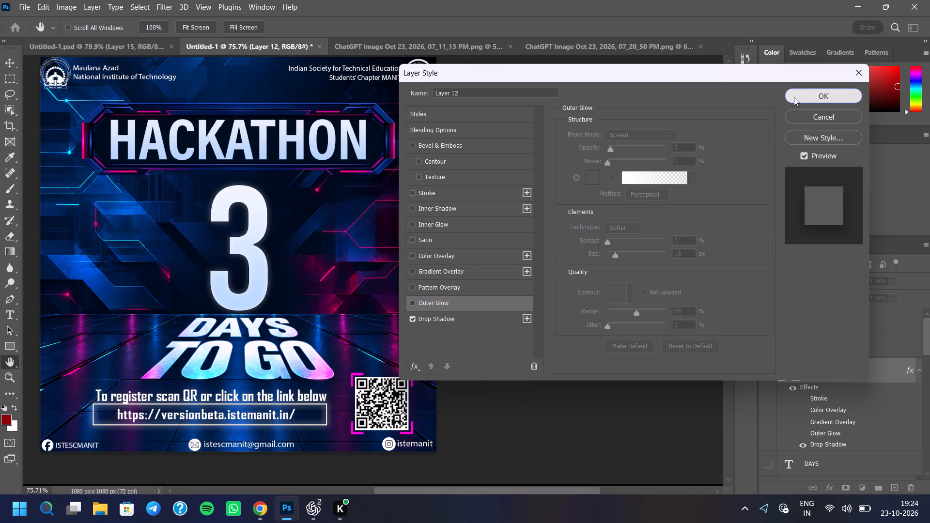
pyautogui.moveTo(419, 491); pyautogui.dragTo(382, 491)
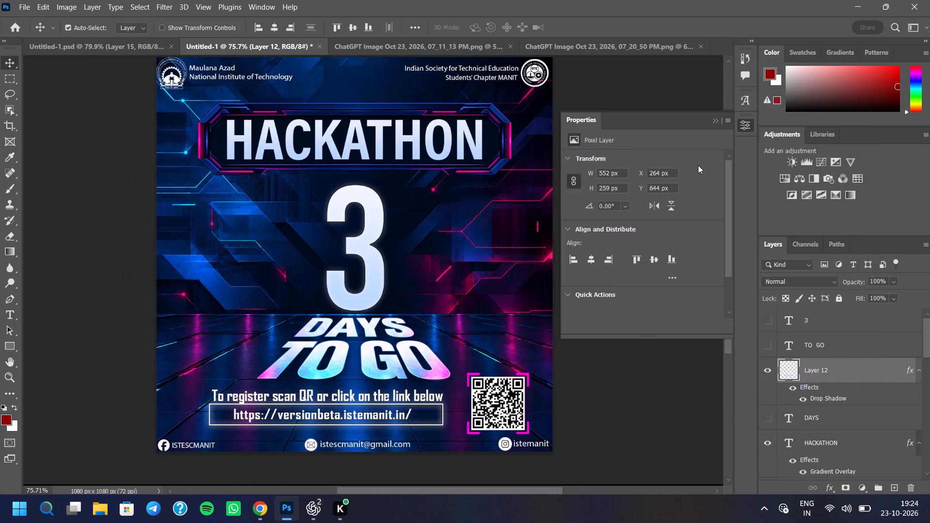
pyautogui.click(717, 119)
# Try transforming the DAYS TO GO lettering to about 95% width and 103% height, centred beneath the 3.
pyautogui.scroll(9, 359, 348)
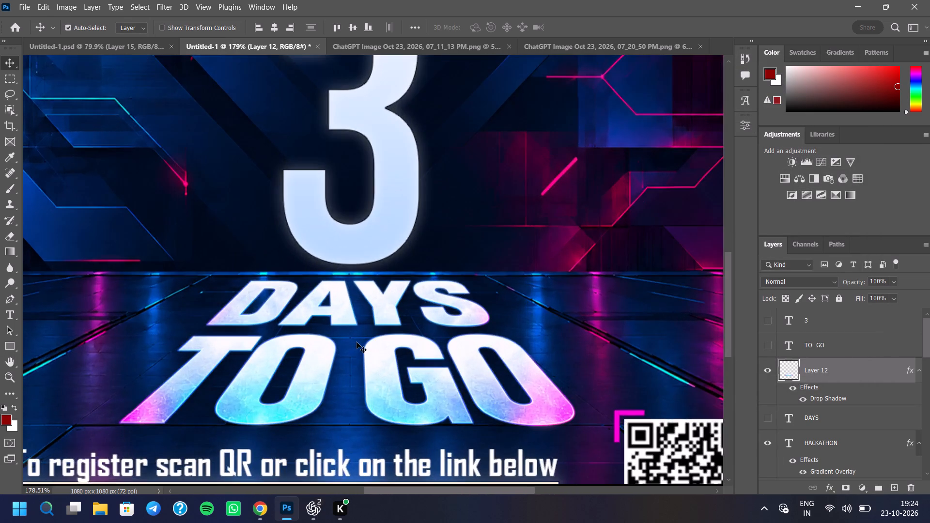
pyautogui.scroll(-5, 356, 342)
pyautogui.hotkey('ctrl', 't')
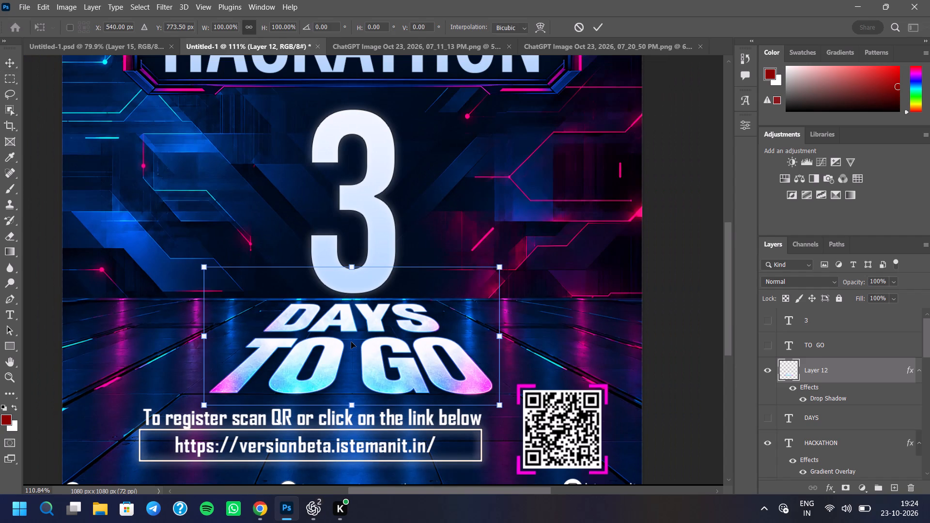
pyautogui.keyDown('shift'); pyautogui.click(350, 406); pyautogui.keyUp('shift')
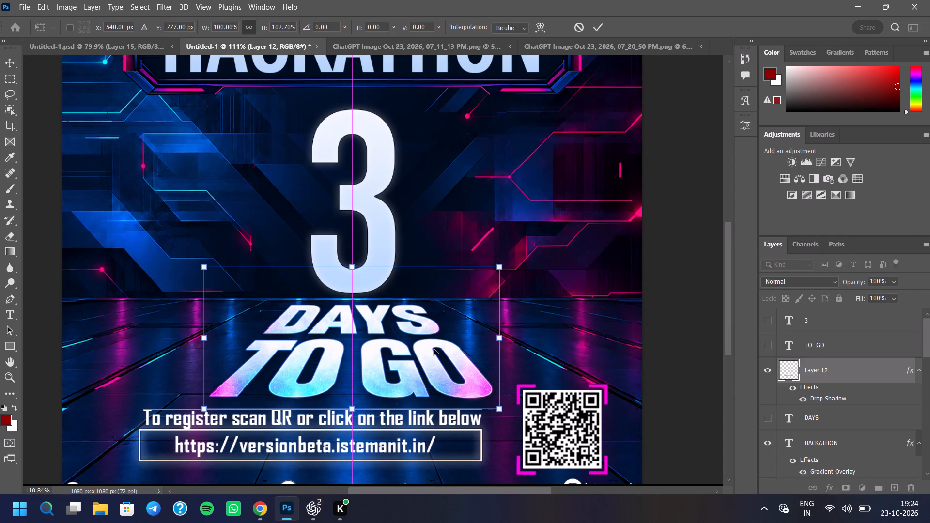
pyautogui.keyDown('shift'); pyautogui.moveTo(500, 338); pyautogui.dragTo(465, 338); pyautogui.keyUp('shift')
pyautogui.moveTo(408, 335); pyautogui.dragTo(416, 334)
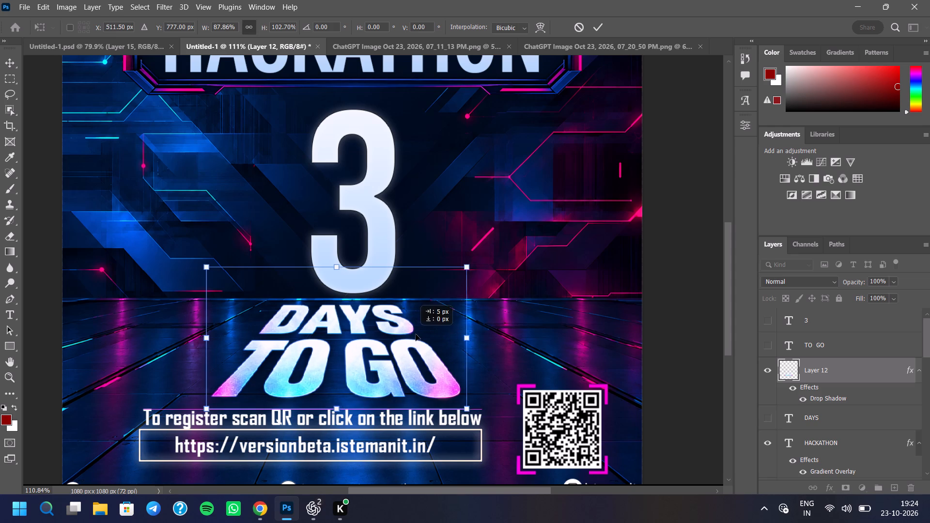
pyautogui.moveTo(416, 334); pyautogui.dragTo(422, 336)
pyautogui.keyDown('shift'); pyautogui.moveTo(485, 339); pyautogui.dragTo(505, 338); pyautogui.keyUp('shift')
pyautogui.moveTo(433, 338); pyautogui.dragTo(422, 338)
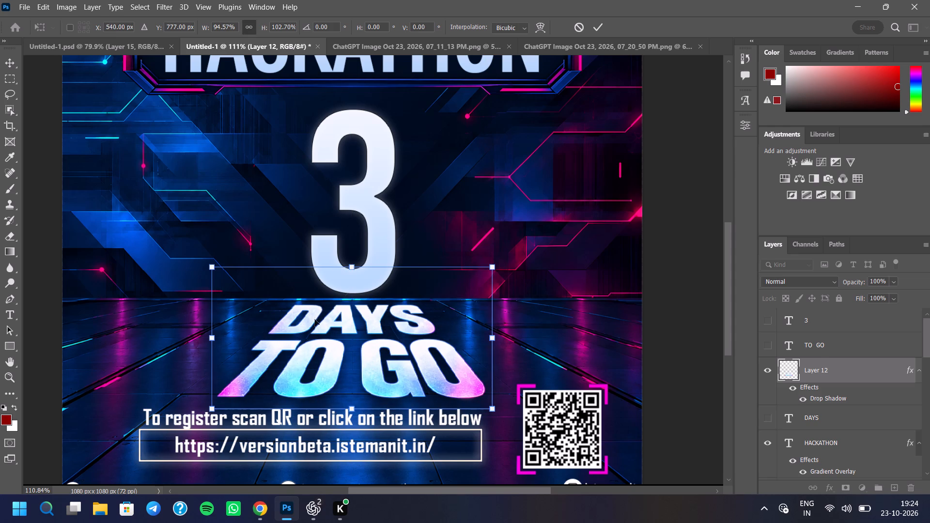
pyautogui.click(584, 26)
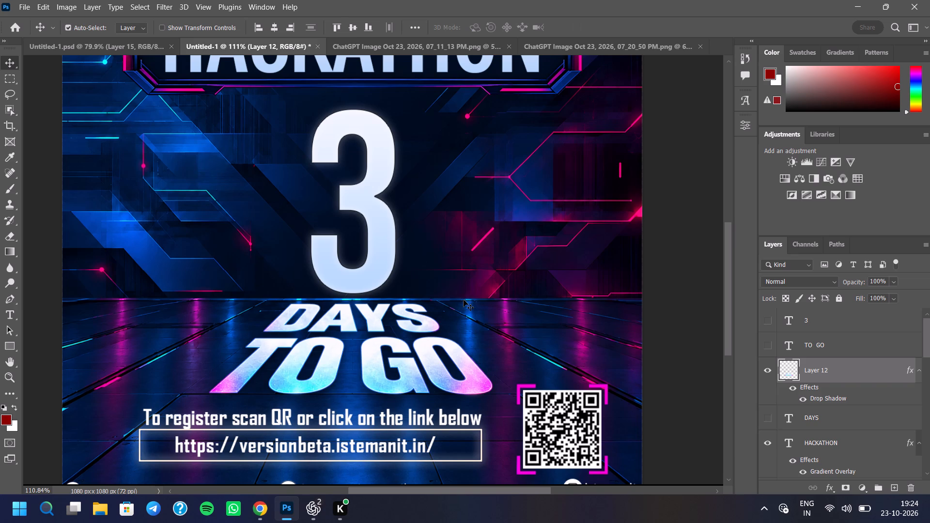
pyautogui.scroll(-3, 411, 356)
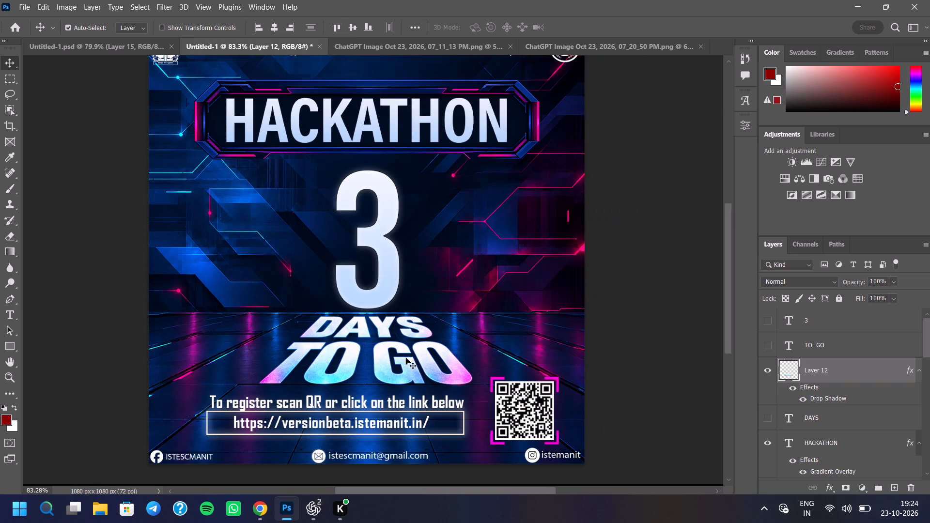
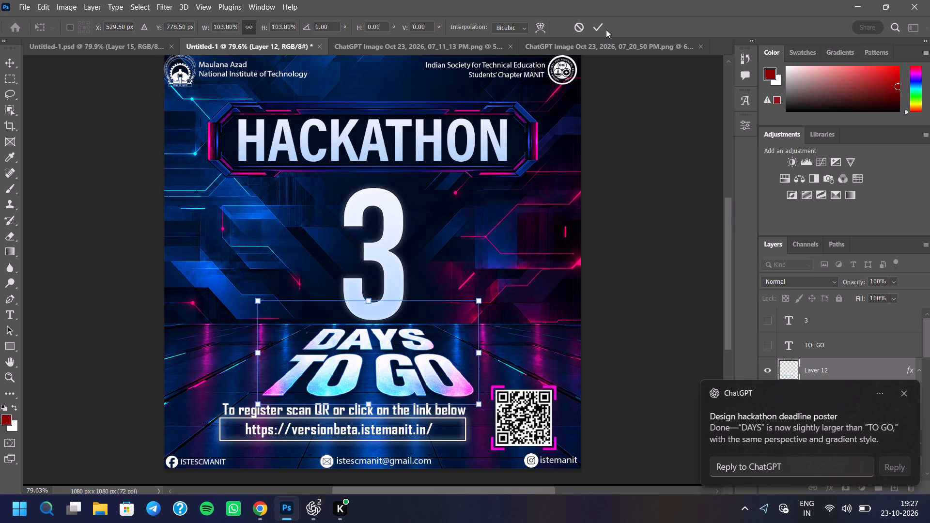
# Apply the 103.80% scaling to the DAYS TO GO lettering and centre it horizontally on the poster.
pyautogui.click(601, 22)
pyautogui.click(273, 26)
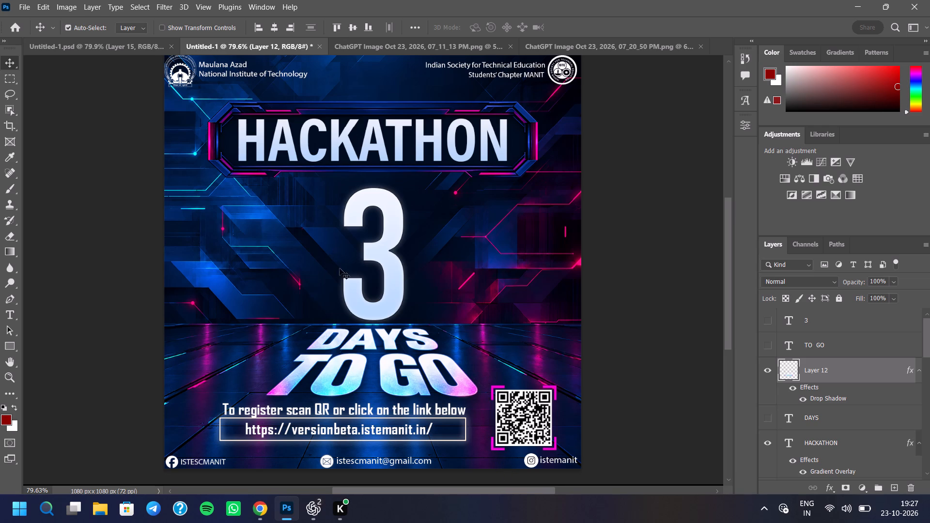
pyautogui.scroll(-2, 345, 298)
pyautogui.scroll(2, 334, 236)
pyautogui.scroll(-1, 342, 244)
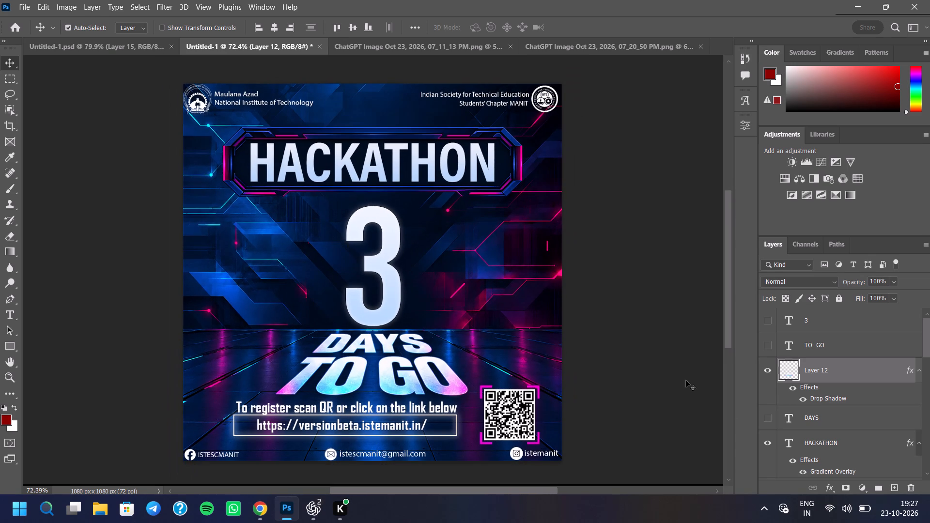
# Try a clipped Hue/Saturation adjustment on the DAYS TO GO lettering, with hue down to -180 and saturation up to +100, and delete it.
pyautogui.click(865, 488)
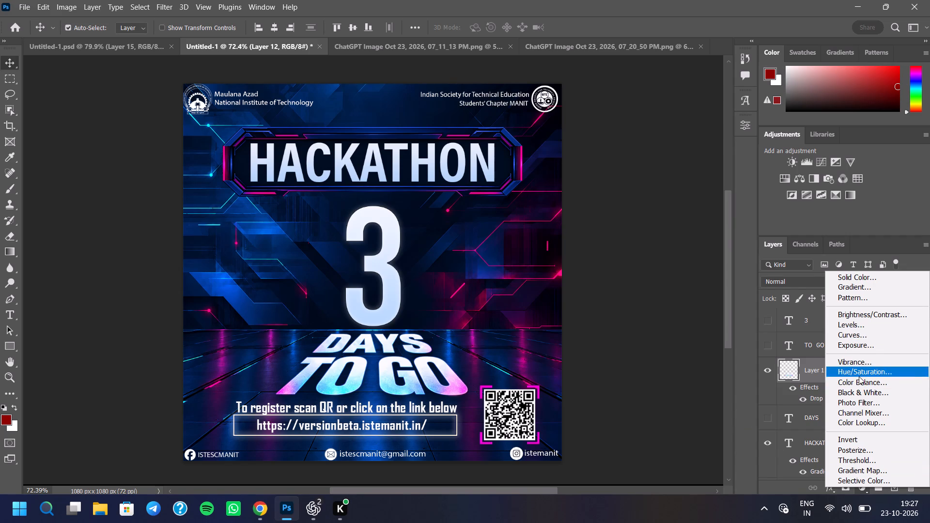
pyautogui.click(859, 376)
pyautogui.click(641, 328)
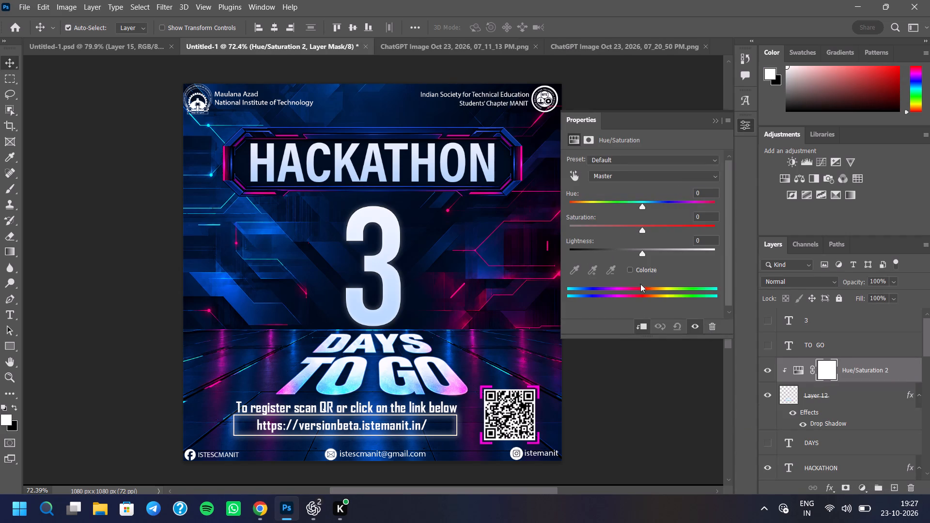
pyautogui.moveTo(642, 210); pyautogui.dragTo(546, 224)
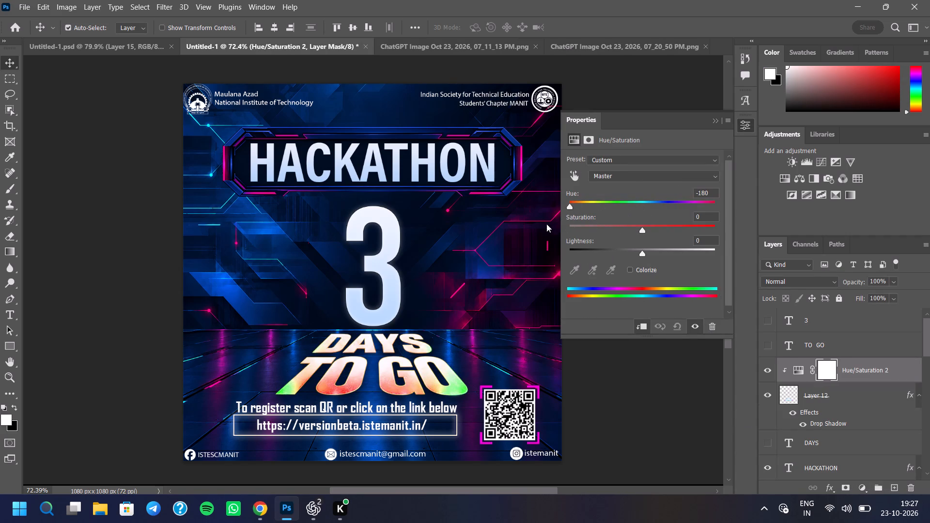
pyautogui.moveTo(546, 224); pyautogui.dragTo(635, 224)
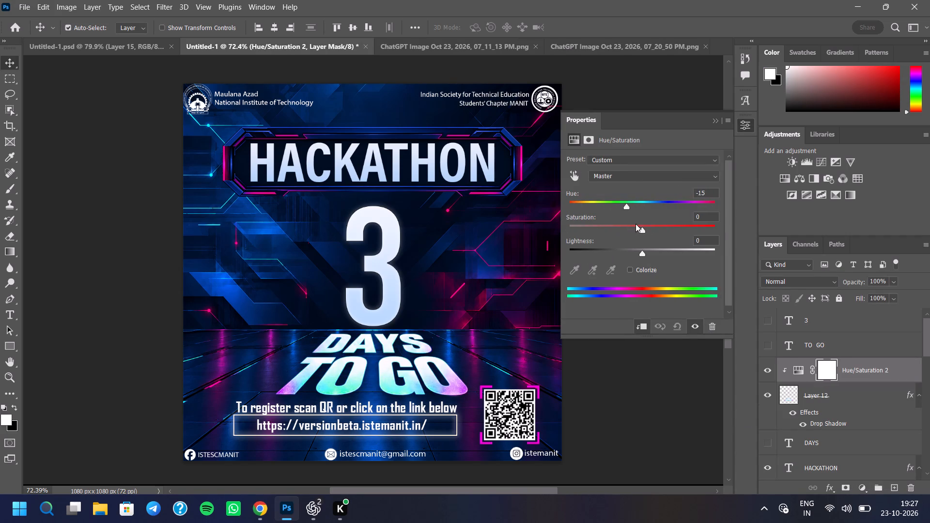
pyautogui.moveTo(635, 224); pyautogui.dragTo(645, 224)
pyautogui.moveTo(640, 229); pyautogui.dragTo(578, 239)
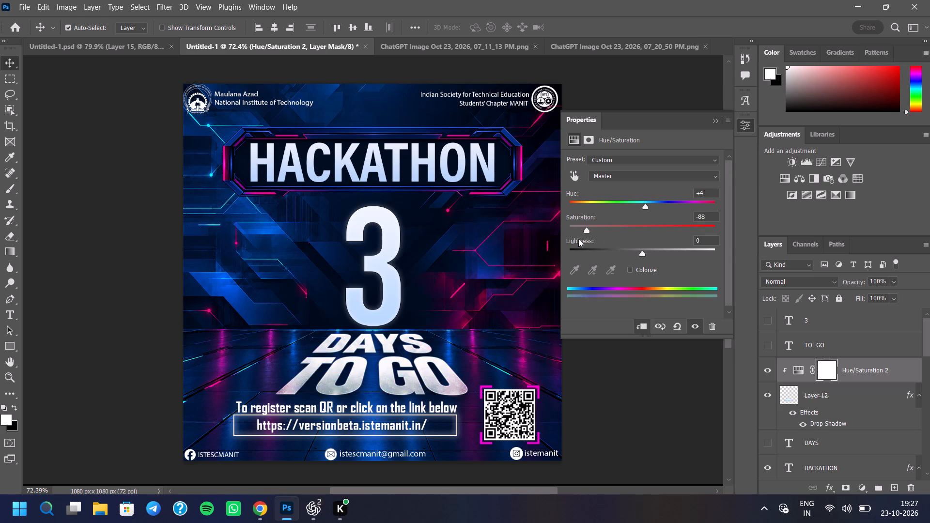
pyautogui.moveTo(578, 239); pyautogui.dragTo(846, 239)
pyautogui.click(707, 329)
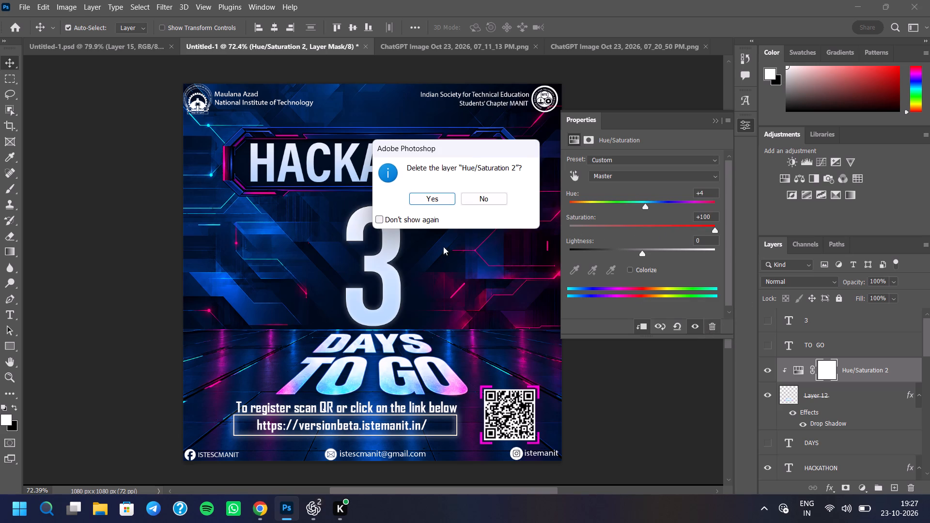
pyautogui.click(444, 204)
# Add an Exposure adjustment clipped to the DAYS TO GO lettering, with exposure -0.22 and offset -0.0208.
pyautogui.click(861, 489)
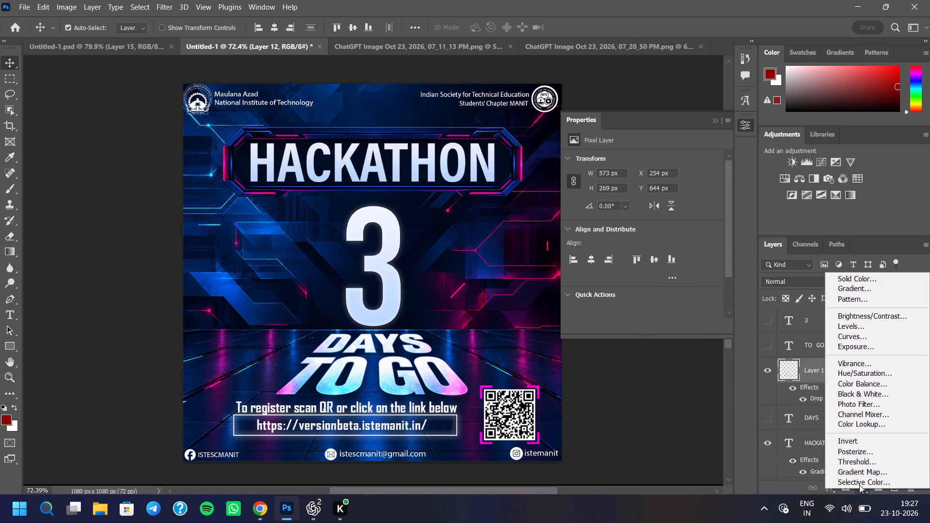
pyautogui.click(860, 350)
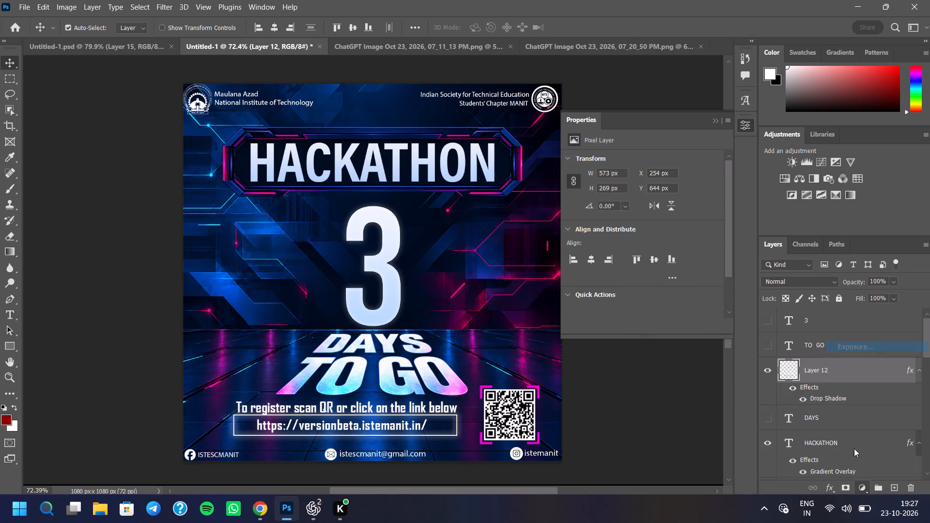
pyautogui.click(649, 330)
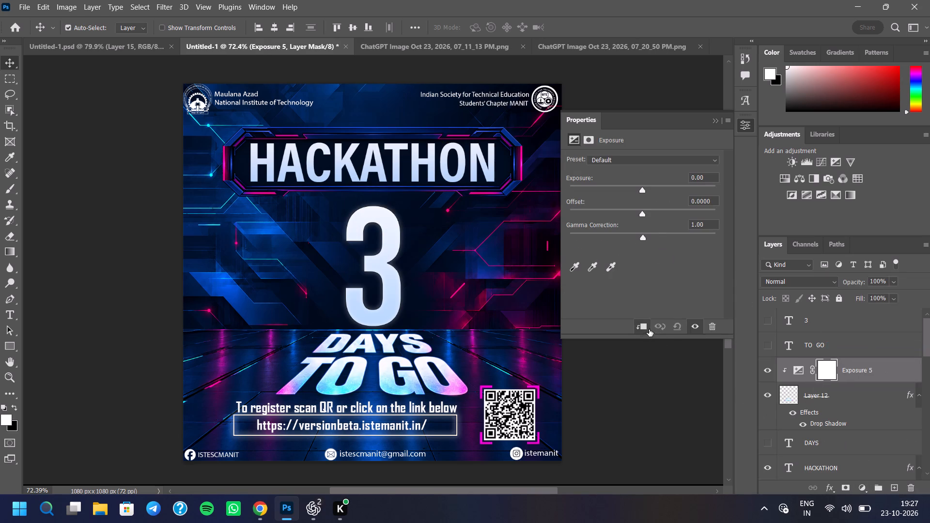
pyautogui.moveTo(641, 189); pyautogui.dragTo(634, 190)
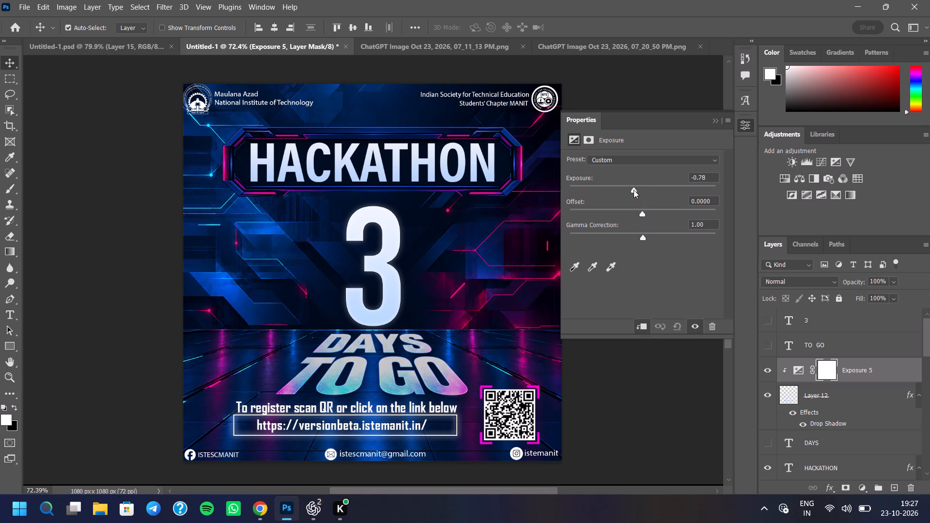
pyautogui.moveTo(634, 190); pyautogui.dragTo(637, 193)
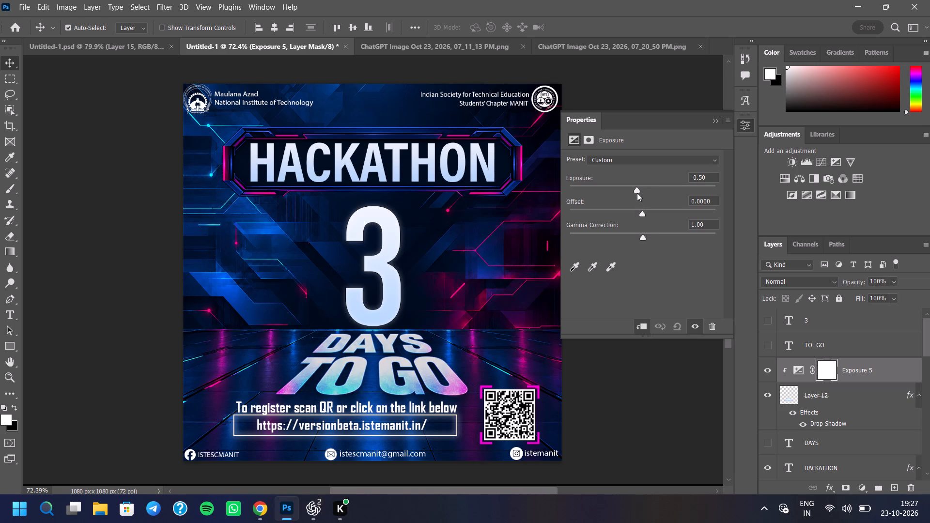
pyautogui.moveTo(637, 193); pyautogui.dragTo(642, 194)
pyautogui.moveTo(640, 196); pyautogui.dragTo(633, 201)
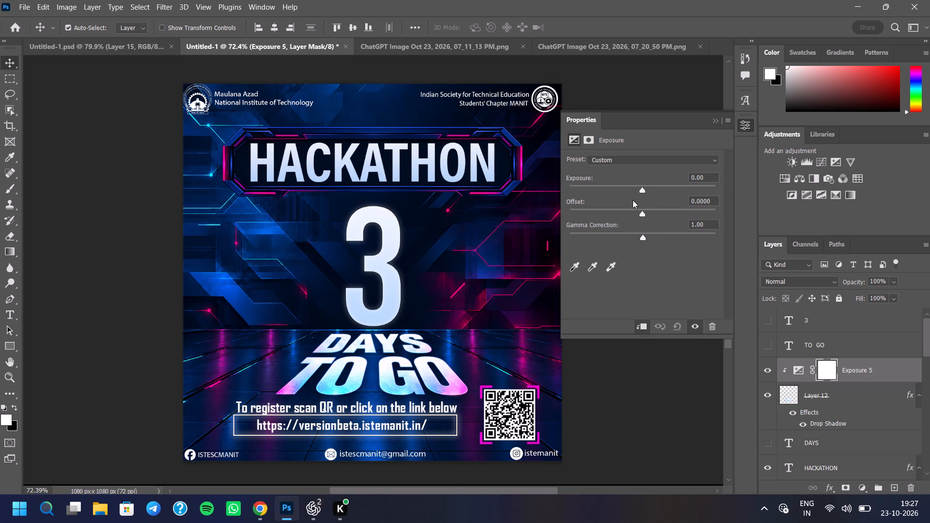
pyautogui.moveTo(633, 200); pyautogui.dragTo(637, 189)
pyautogui.moveTo(645, 187); pyautogui.dragTo(644, 188)
pyautogui.moveTo(644, 188); pyautogui.dragTo(640, 189)
pyautogui.click(638, 212)
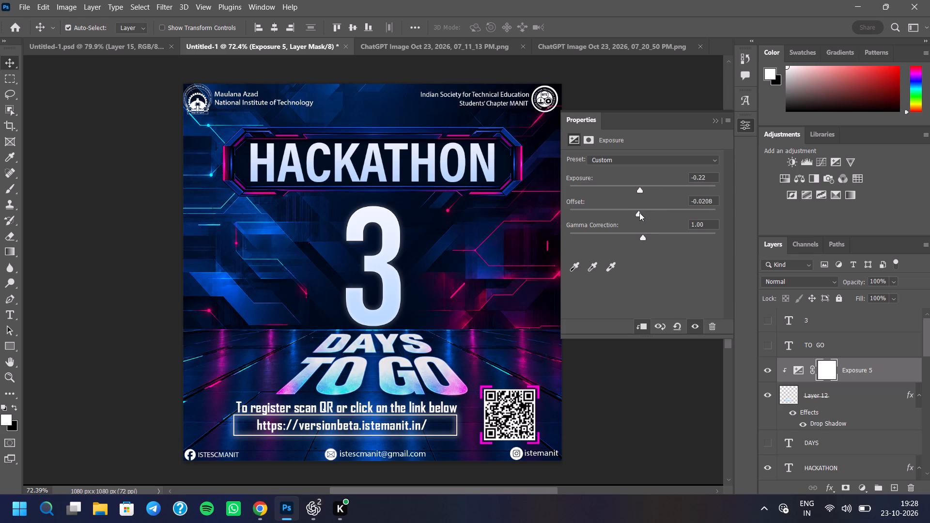
pyautogui.click(712, 120)
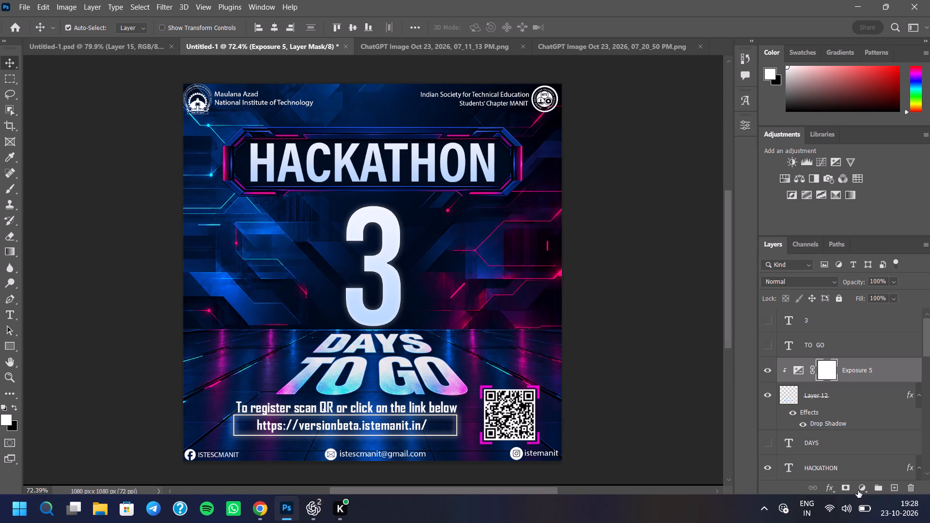
pyautogui.click(861, 488)
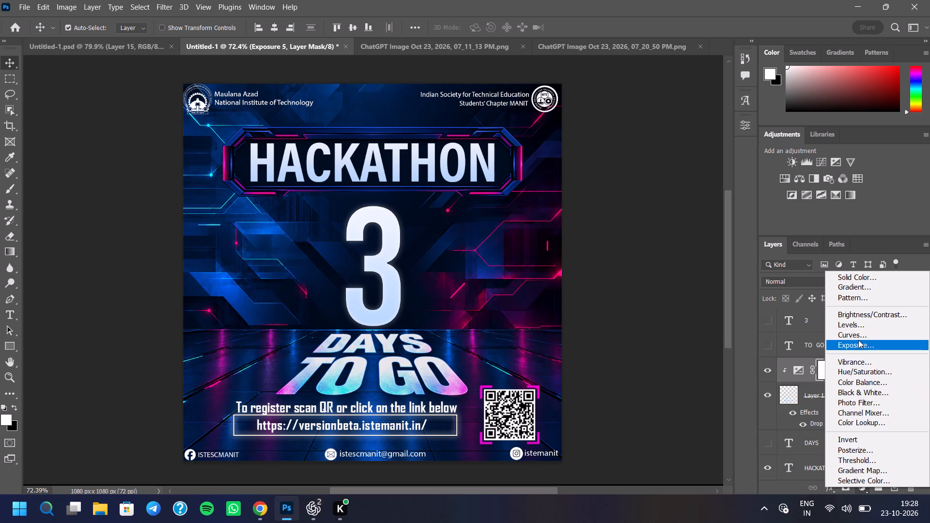
pyautogui.click(699, 380)
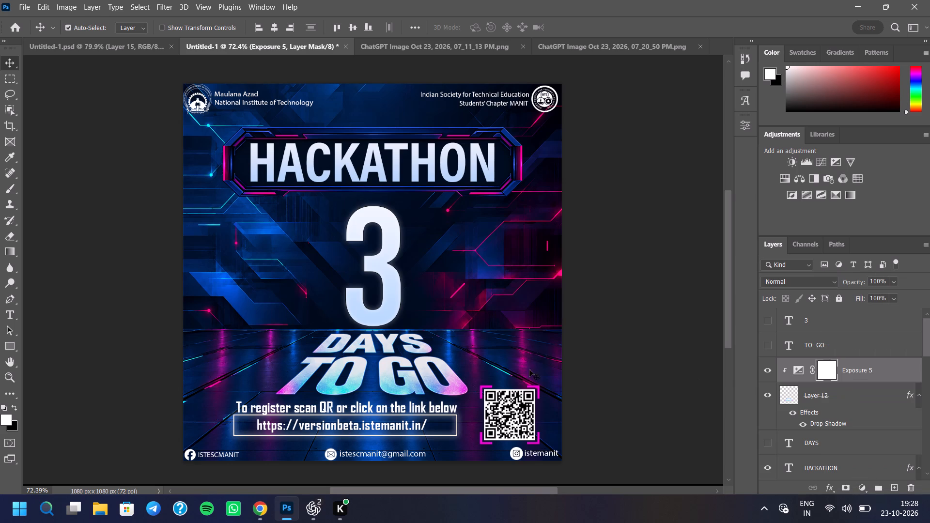
# Group the Exposure adjustment, the HACKATHON text and its plaque layer together, and check the group by toggling its visibility.
pyautogui.scroll(-5, 395, 298)
pyautogui.scroll(3, 390, 303)
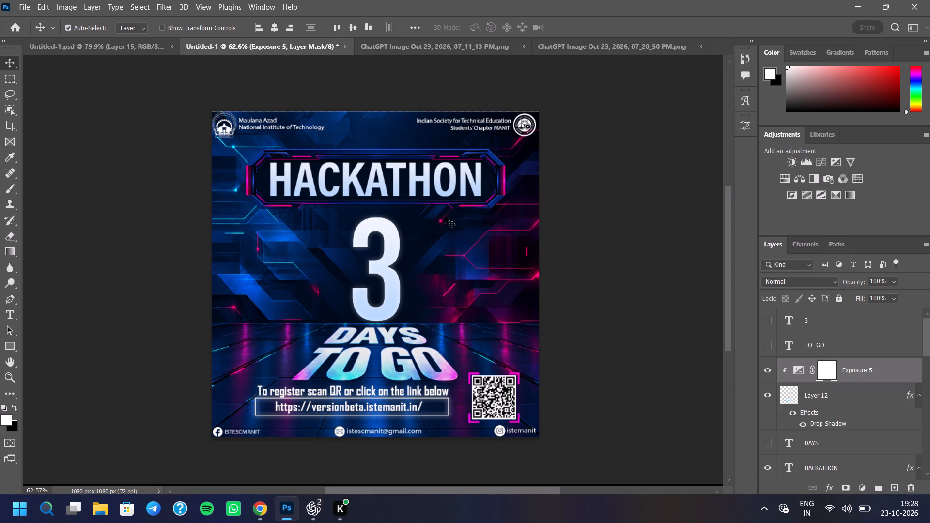
pyautogui.scroll(5, 829, 372)
pyautogui.scroll(-2, 834, 409)
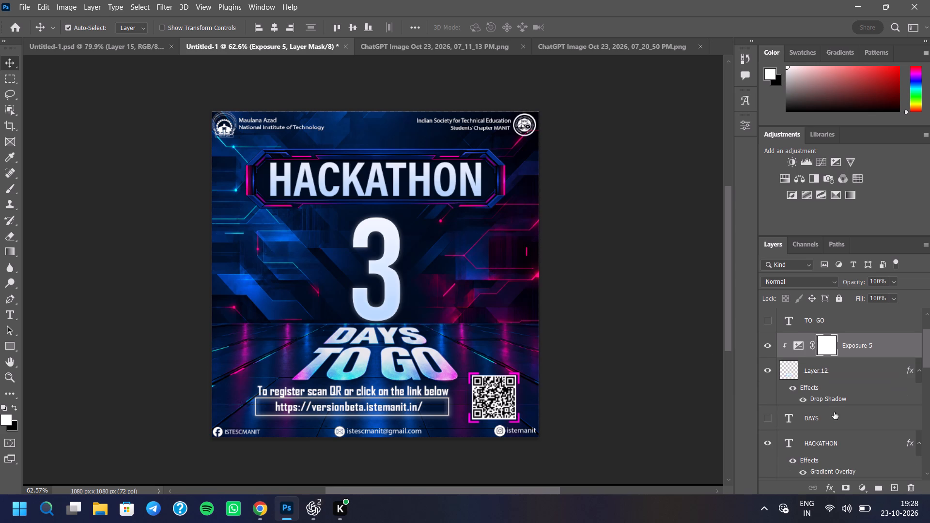
pyautogui.keyDown('ctrl'); pyautogui.click(834, 418); pyautogui.keyUp('ctrl')
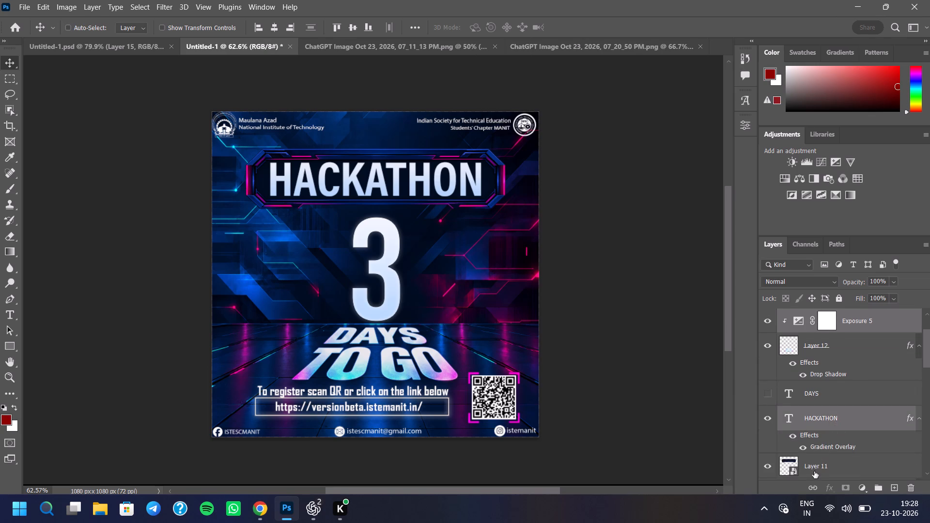
pyautogui.keyDown('ctrl'); pyautogui.click(817, 472); pyautogui.keyUp('ctrl')
pyautogui.click(878, 489)
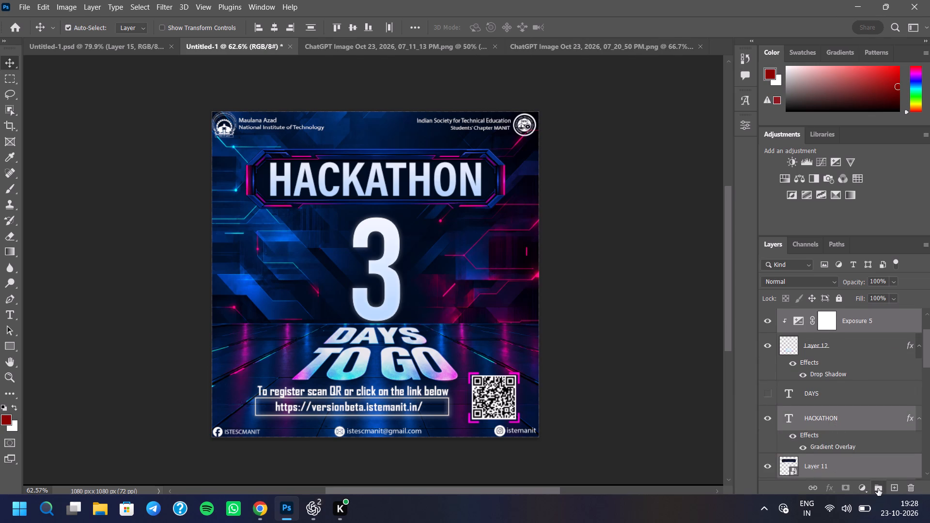
pyautogui.doubleClick(767, 314)
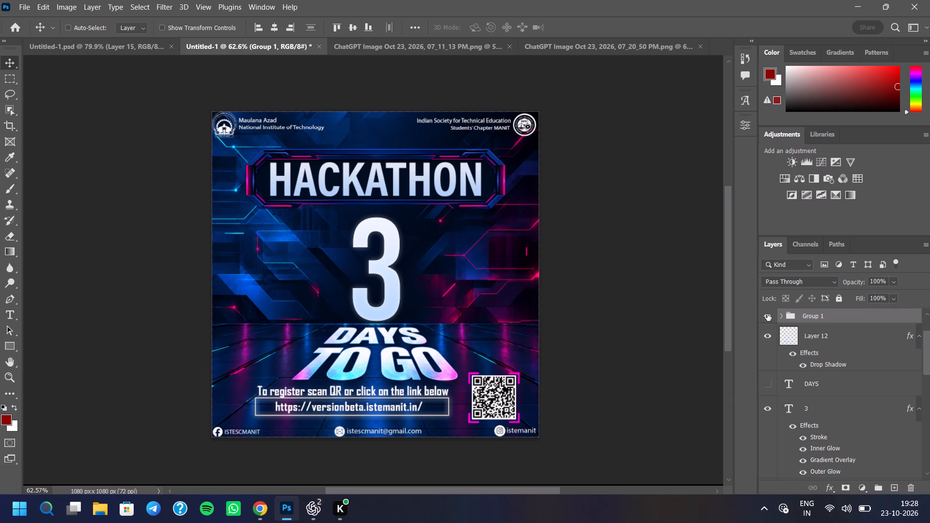
# Scale the HACKATHON plaque group to about 97% and centre it horizontally on the poster.
pyautogui.hotkey('ctrl', 't')
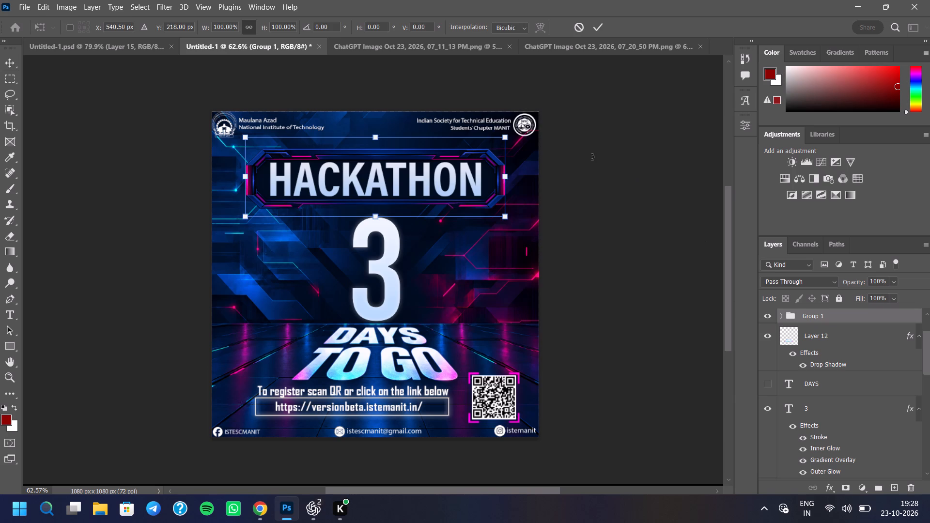
pyautogui.moveTo(477, 191); pyautogui.dragTo(481, 193)
pyautogui.moveTo(511, 219); pyautogui.dragTo(503, 219)
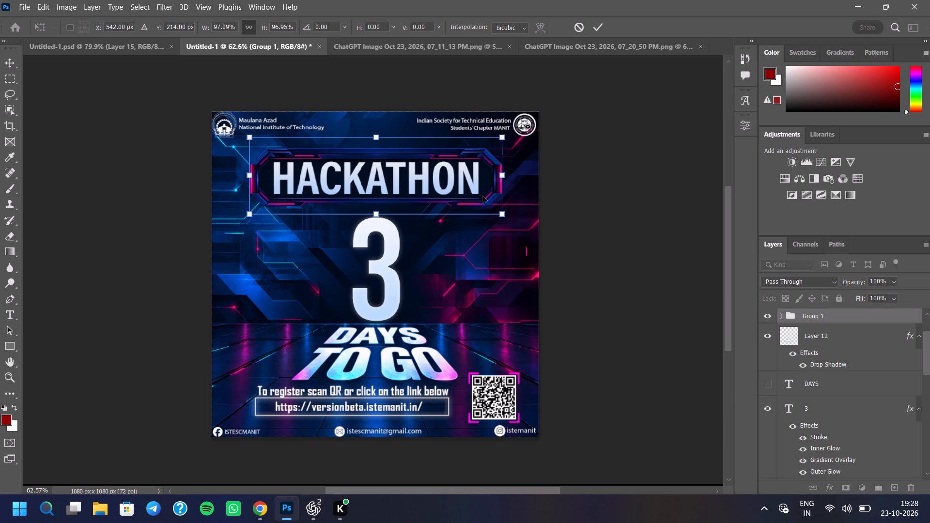
pyautogui.moveTo(482, 196); pyautogui.dragTo(486, 200)
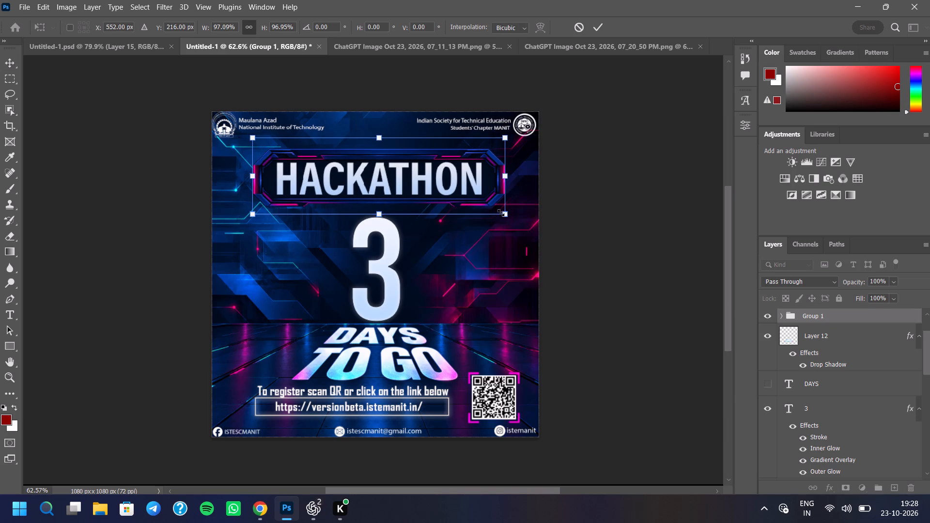
pyautogui.click(602, 24)
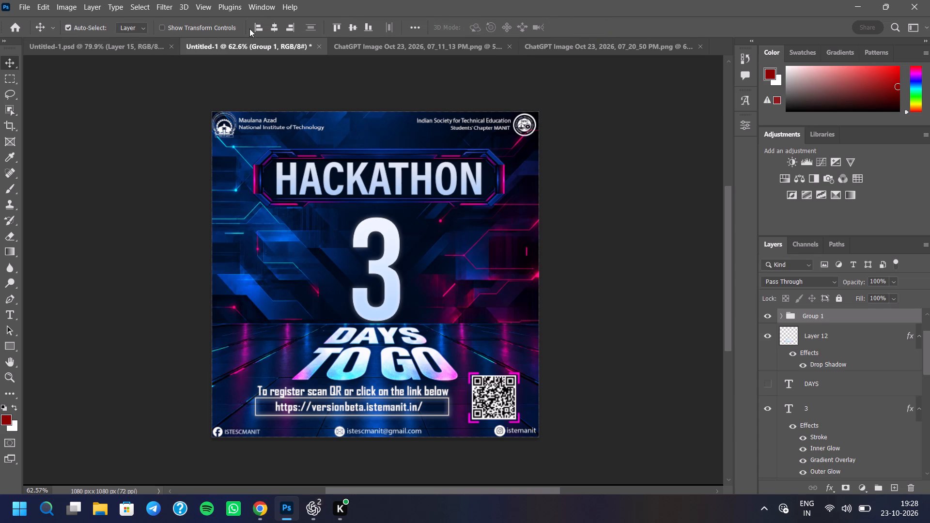
pyautogui.click(270, 24)
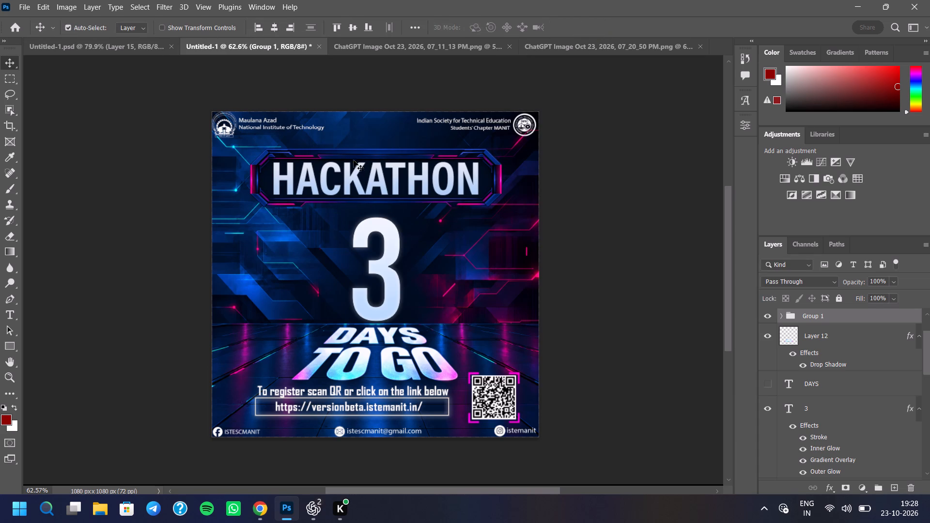
# Examine the HACKATHON lettering and its plaque up close.
pyautogui.scroll(17, 353, 158)
pyautogui.scroll(-3, 352, 157)
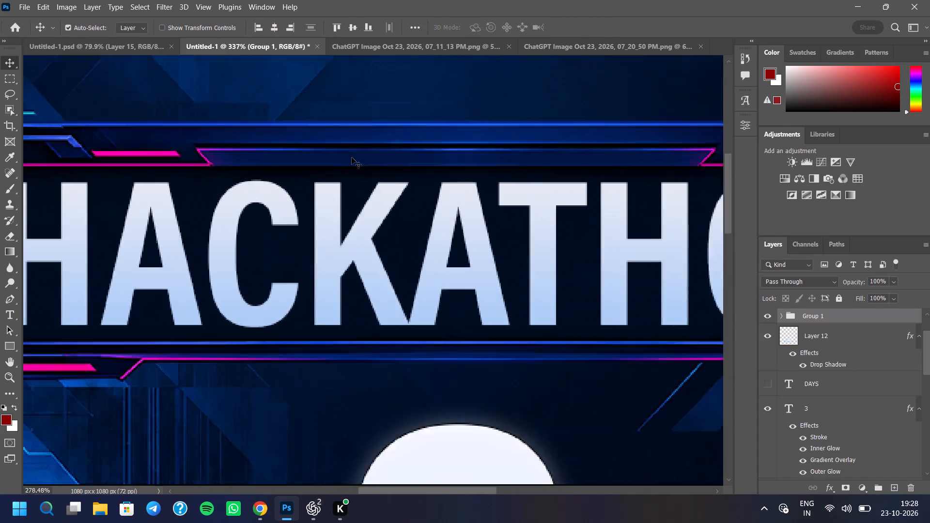
pyautogui.scroll(-9, 352, 157)
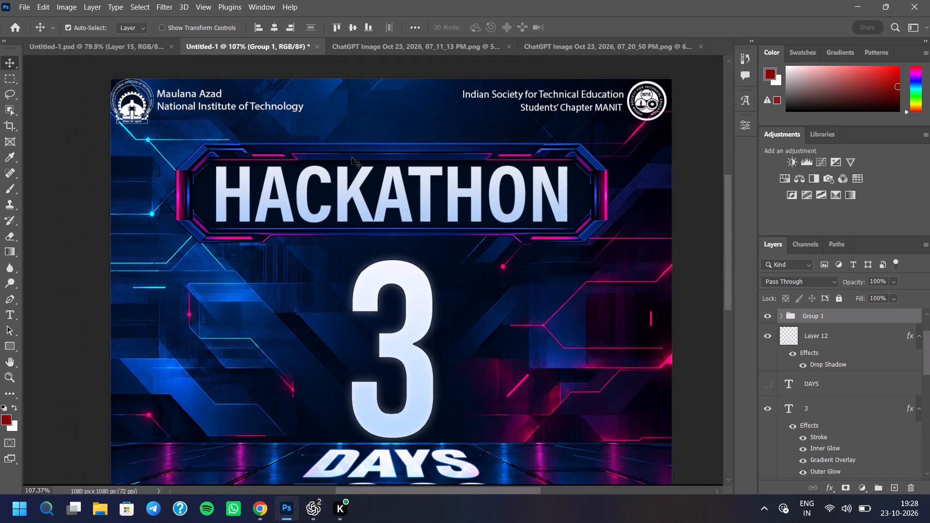
# Add a layer mask to the HACKATHON plaque layer inside the group.
pyautogui.scroll(-6, 352, 157)
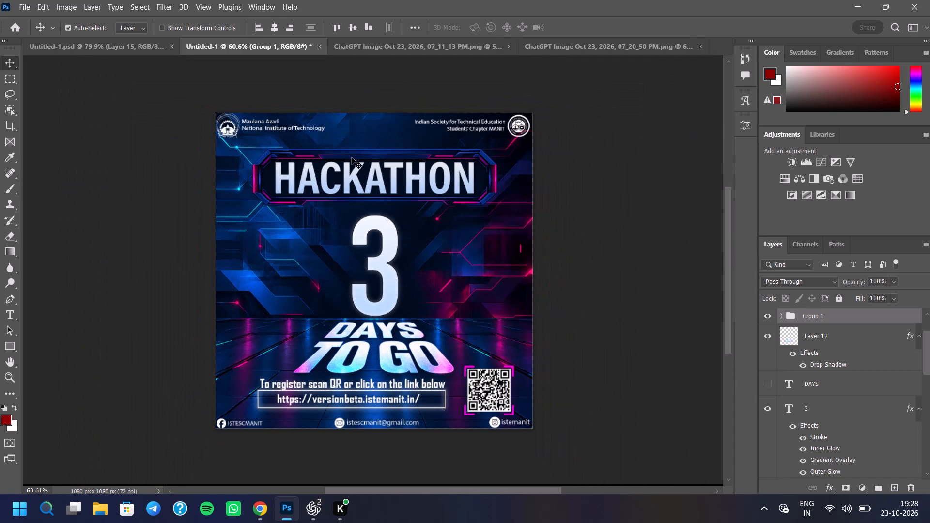
pyautogui.scroll(13, 352, 157)
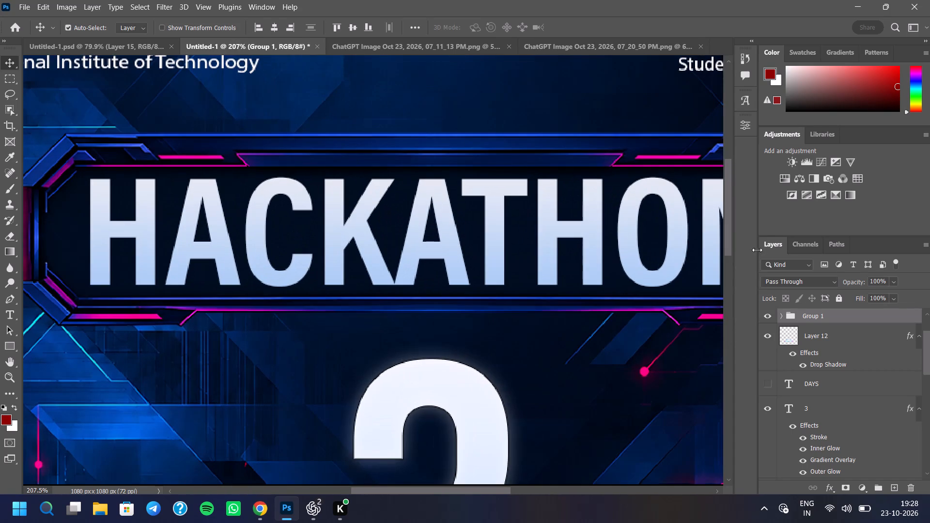
pyautogui.click(783, 315)
pyautogui.click(802, 412)
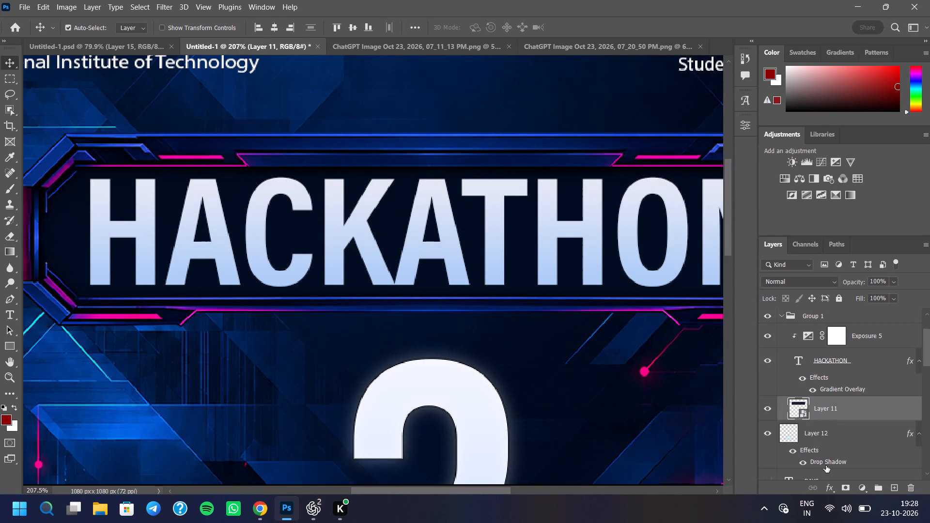
pyautogui.click(846, 488)
# Mask out a thin strip about 788 px wide along the plaque's top edge, and clear the selection.
pyautogui.click(16, 77)
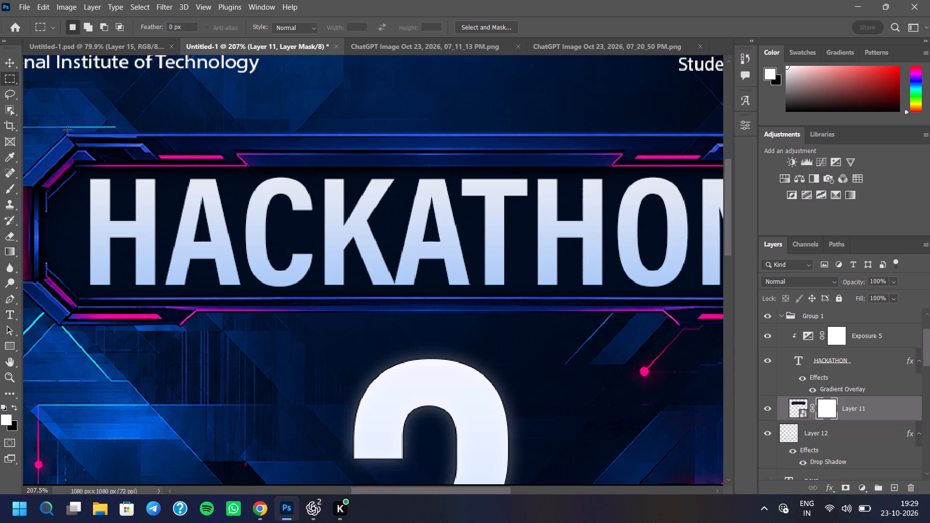
pyautogui.moveTo(68, 128); pyautogui.dragTo(223, 140)
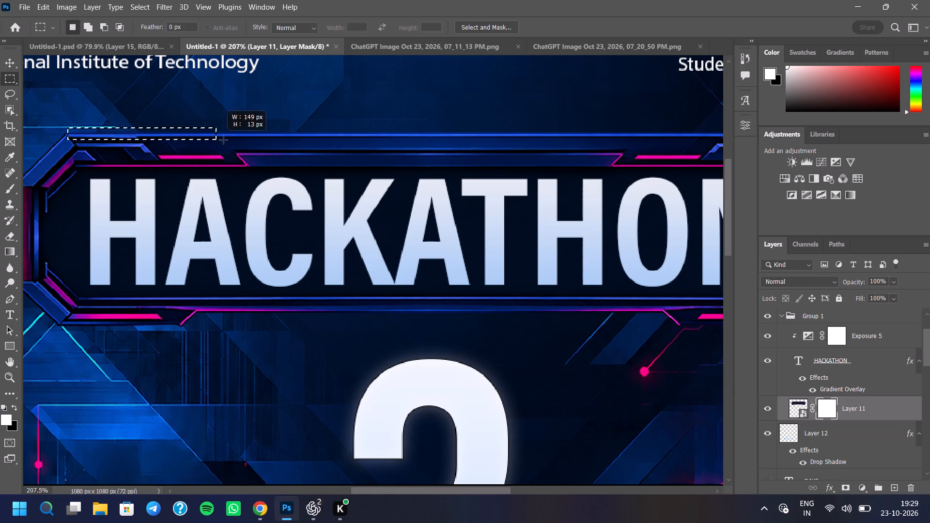
pyautogui.moveTo(223, 140); pyautogui.dragTo(495, 138)
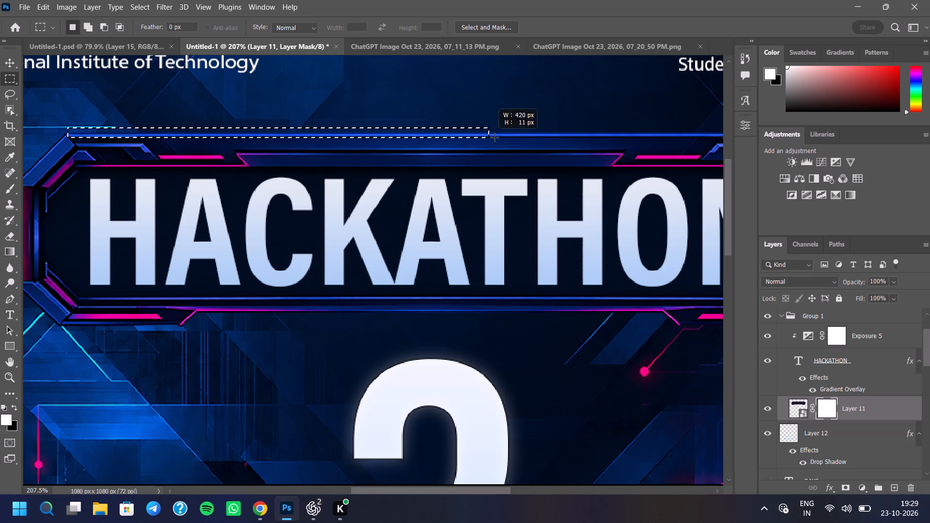
pyautogui.moveTo(495, 138); pyautogui.dragTo(688, 137)
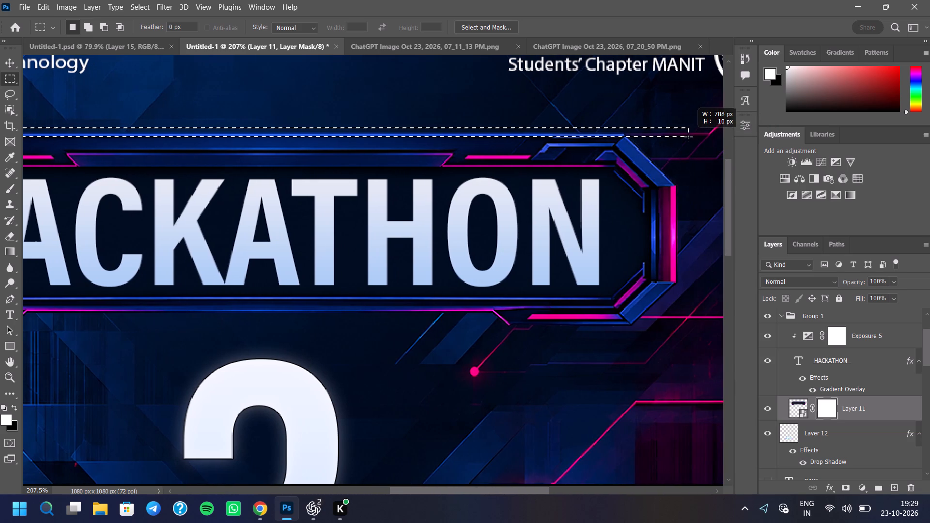
pyautogui.moveTo(688, 137); pyautogui.dragTo(686, 138)
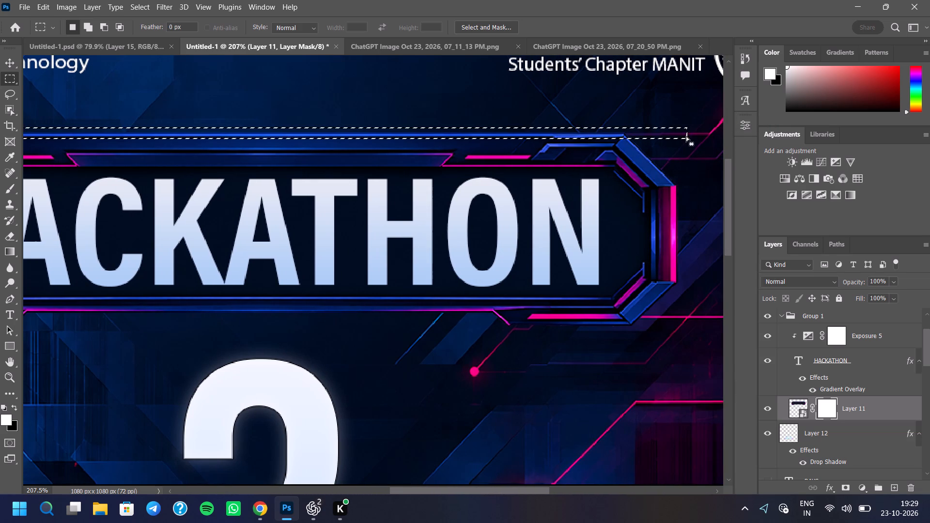
pyautogui.press('Delete')
pyautogui.scroll(-6, 616, 172)
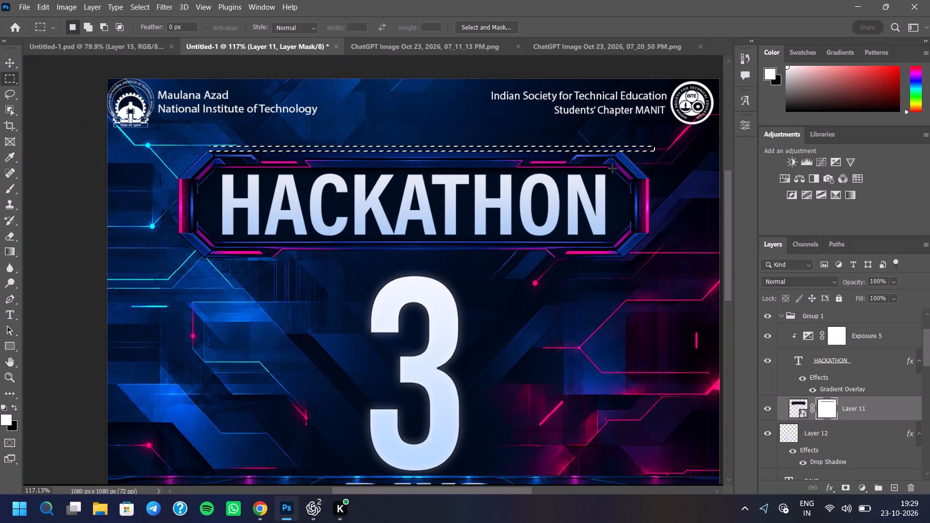
pyautogui.click(537, 266)
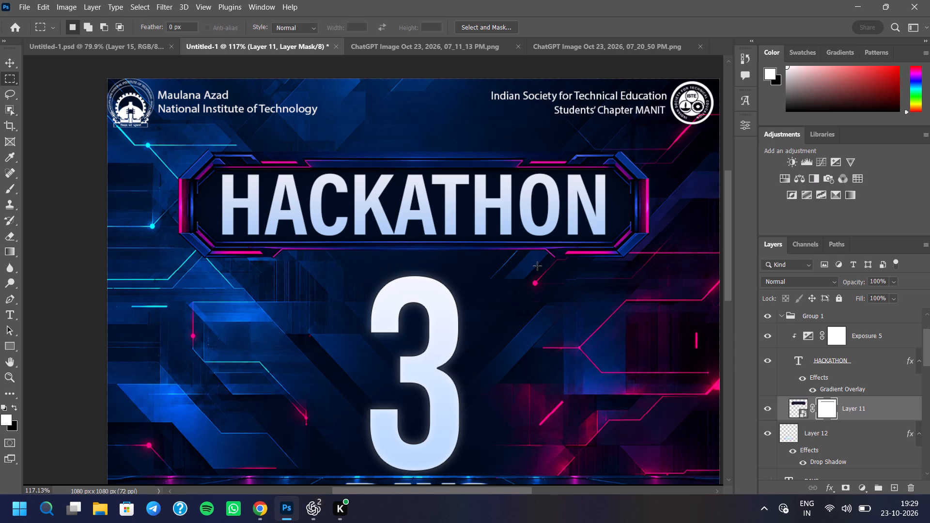
# Examine the masked plaque's edges up close and compare the poster with the plaque layer hidden and shown.
pyautogui.scroll(9, 311, 272)
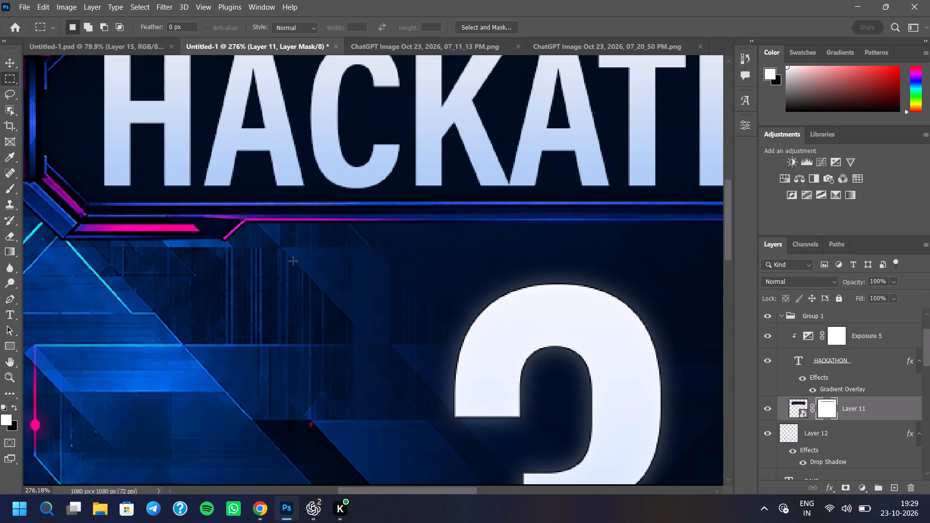
pyautogui.scroll(3, 210, 240)
pyautogui.scroll(-5, 194, 251)
pyautogui.scroll(2, 496, 241)
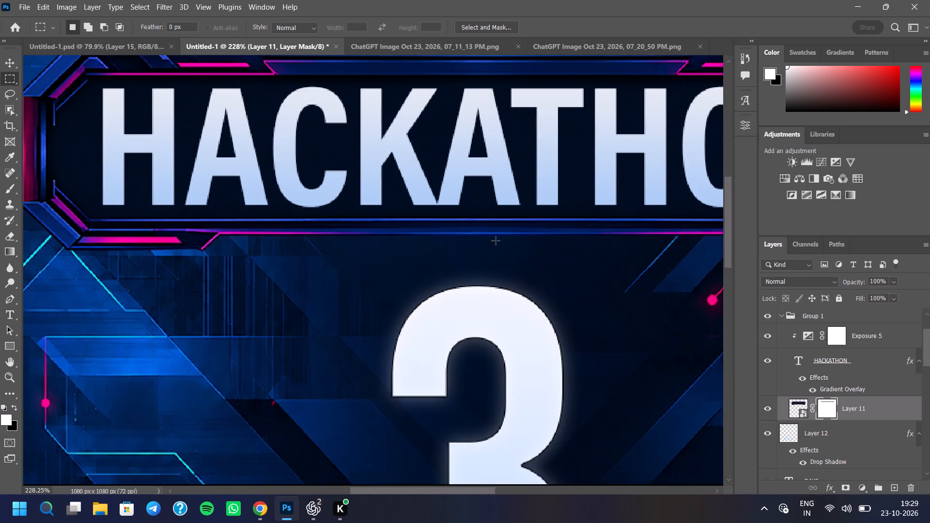
pyautogui.scroll(2, 496, 241)
pyautogui.scroll(-6, 408, 262)
pyautogui.scroll(-3, 452, 242)
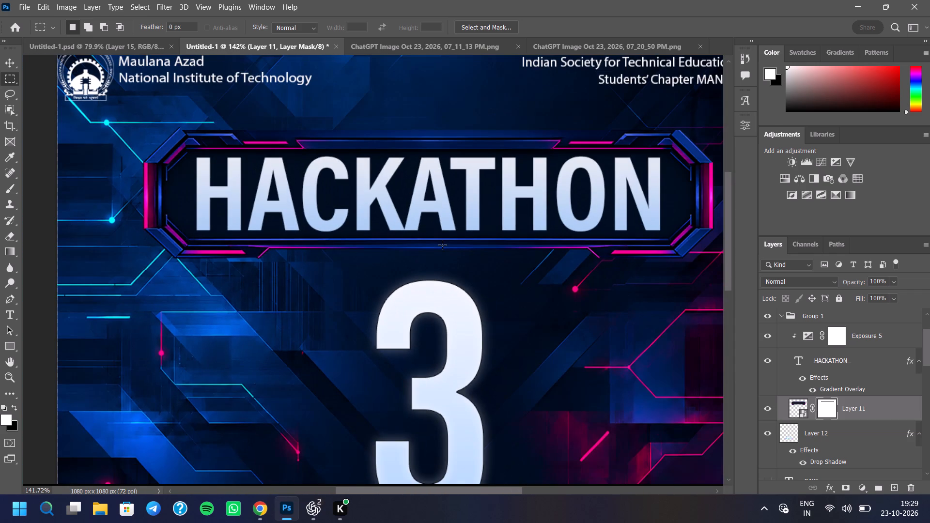
pyautogui.click(764, 408)
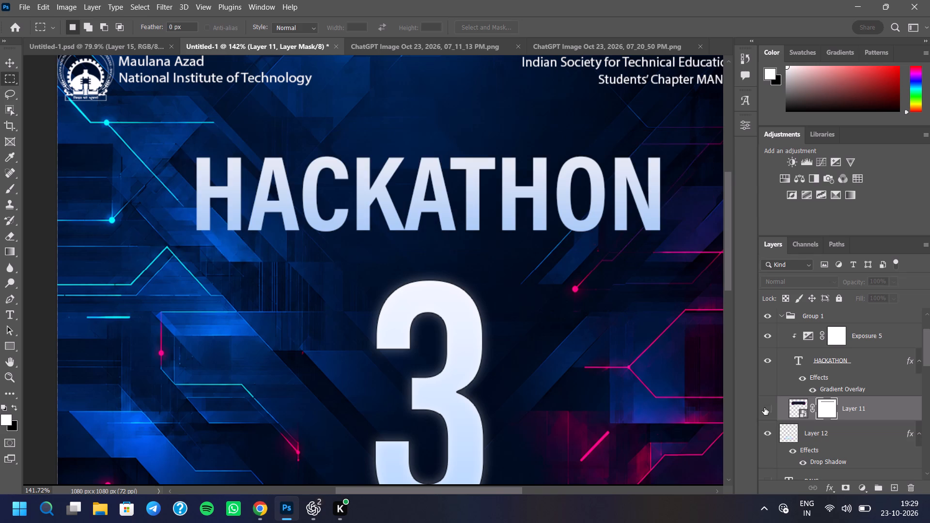
pyautogui.click(765, 408)
pyautogui.click(765, 408)
pyautogui.click(765, 408)
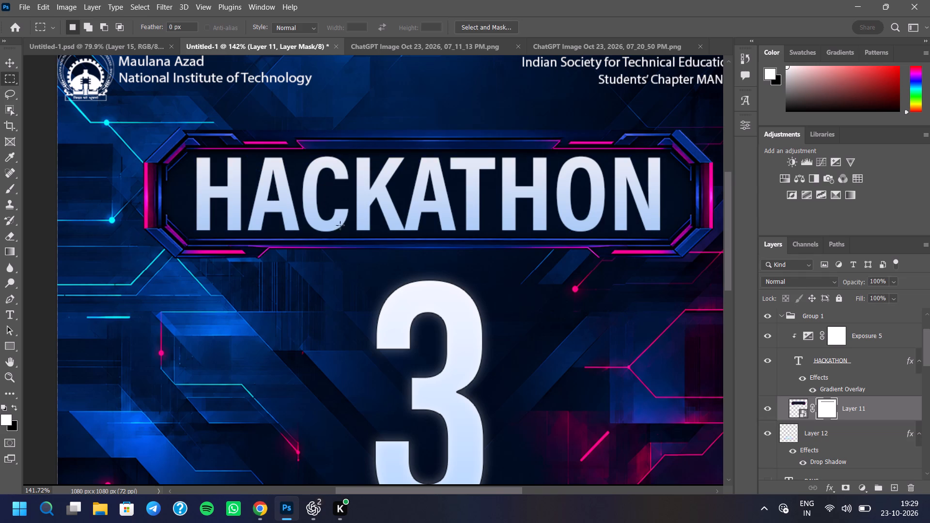
pyautogui.scroll(-6, 322, 205)
pyautogui.scroll(-2, 417, 168)
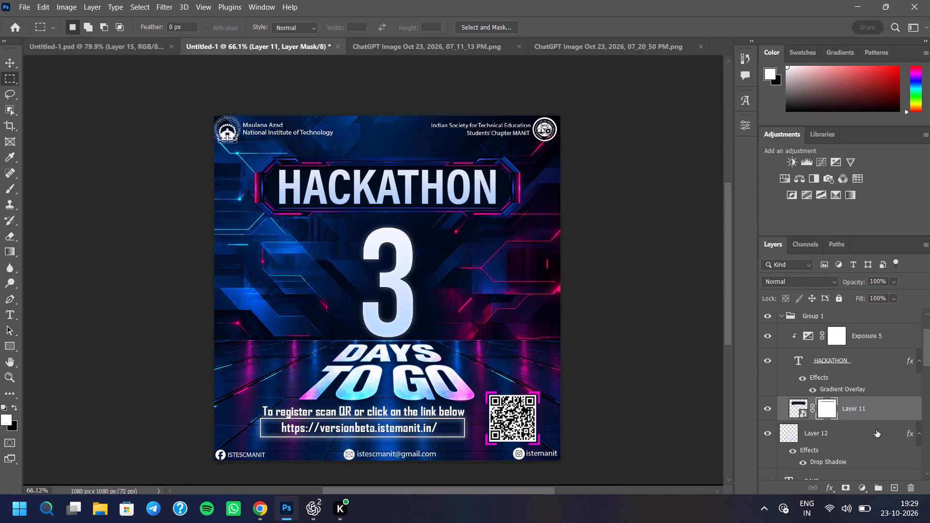
# Compare the plaque with its layer mask disabled and re-enabled.
pyautogui.rightClick(830, 403)
pyautogui.click(842, 296)
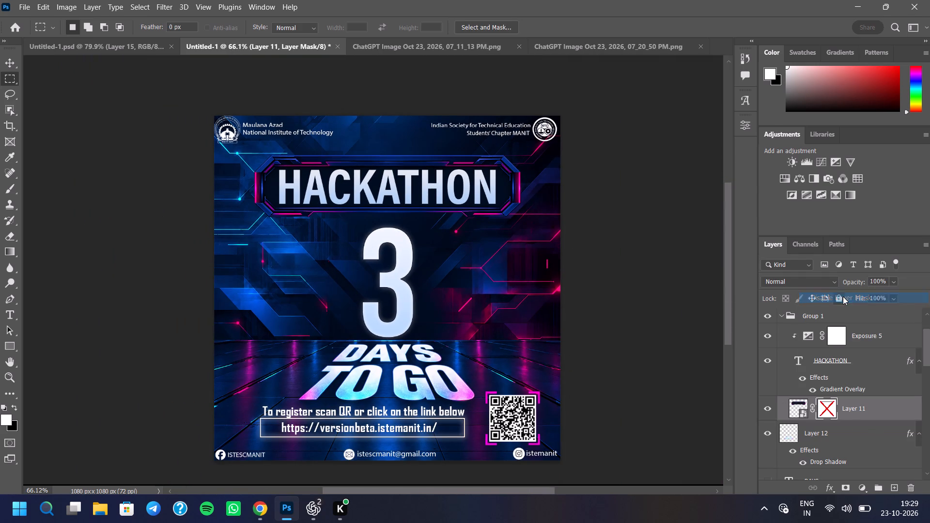
pyautogui.rightClick(831, 412)
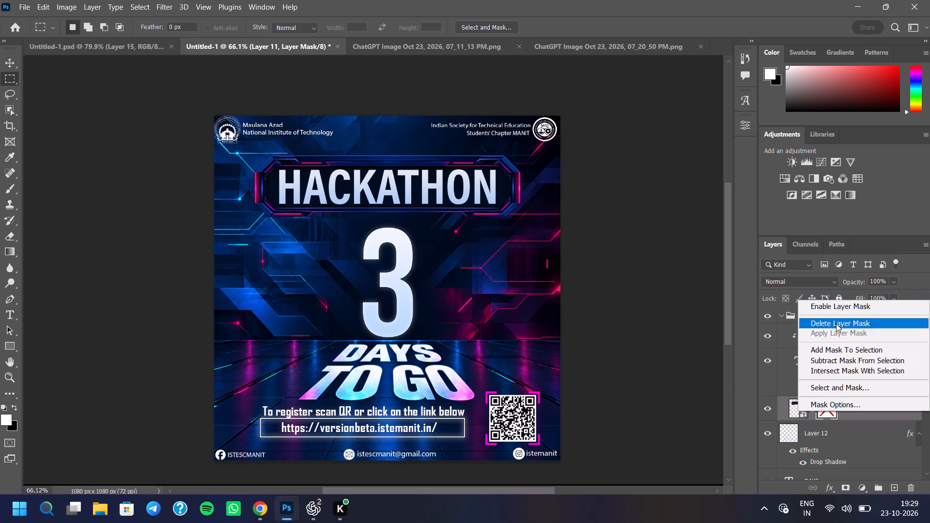
pyautogui.click(839, 311)
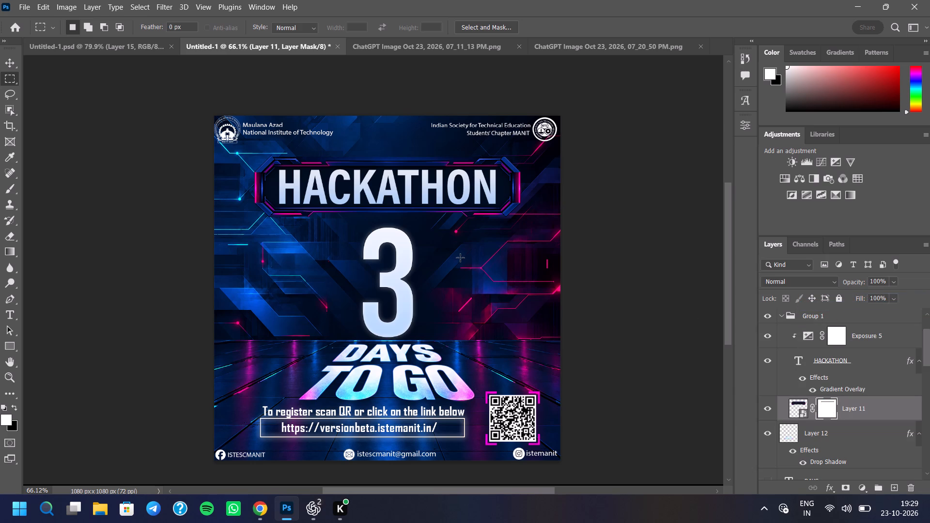
pyautogui.scroll(-3, 435, 276)
pyautogui.scroll(1, 413, 244)
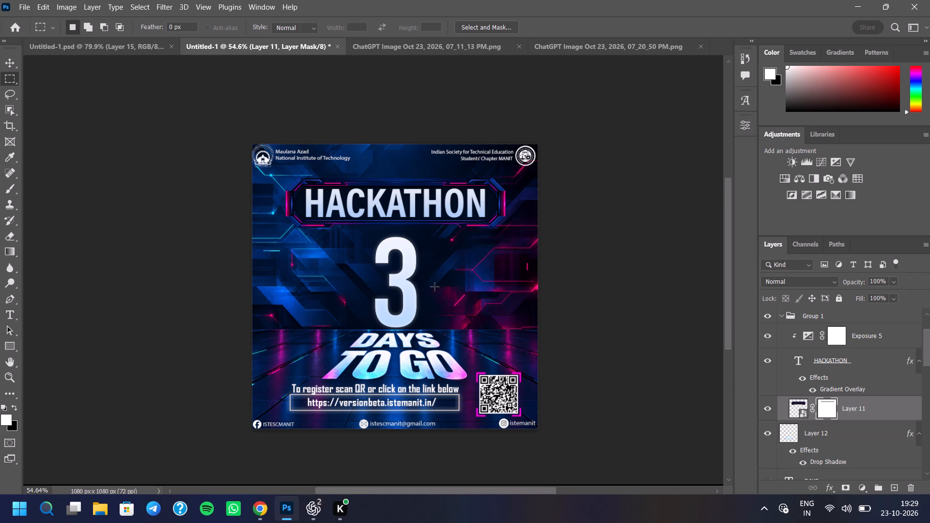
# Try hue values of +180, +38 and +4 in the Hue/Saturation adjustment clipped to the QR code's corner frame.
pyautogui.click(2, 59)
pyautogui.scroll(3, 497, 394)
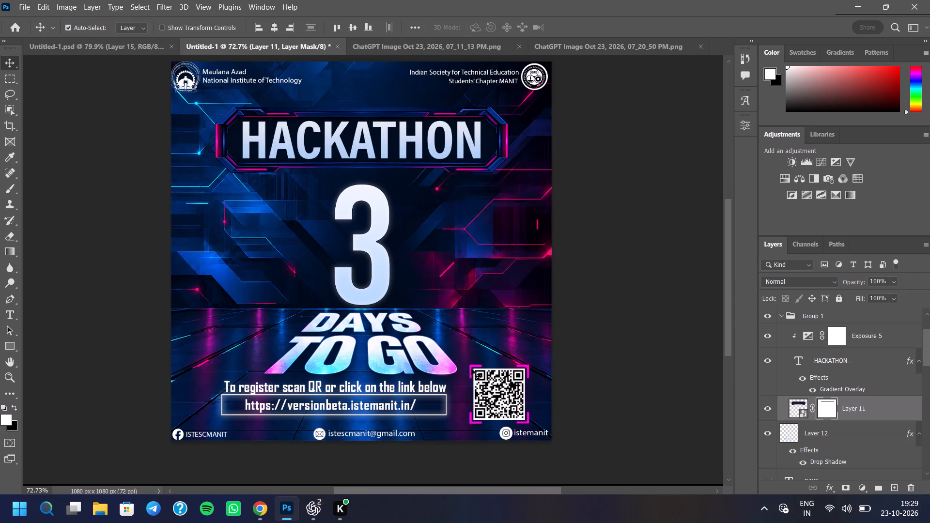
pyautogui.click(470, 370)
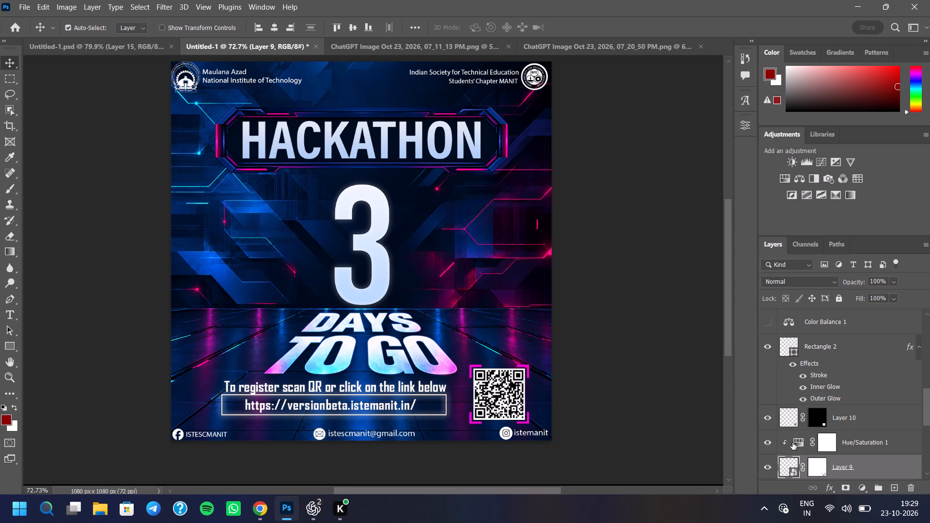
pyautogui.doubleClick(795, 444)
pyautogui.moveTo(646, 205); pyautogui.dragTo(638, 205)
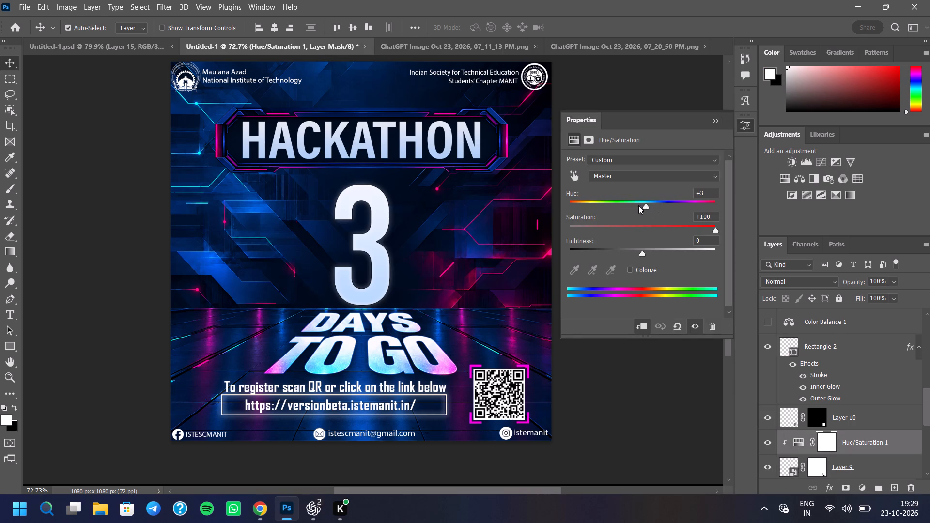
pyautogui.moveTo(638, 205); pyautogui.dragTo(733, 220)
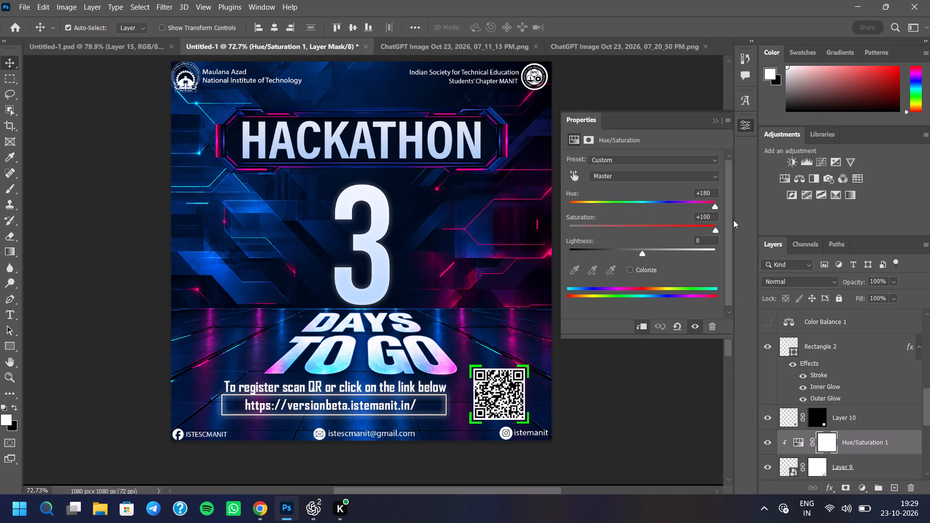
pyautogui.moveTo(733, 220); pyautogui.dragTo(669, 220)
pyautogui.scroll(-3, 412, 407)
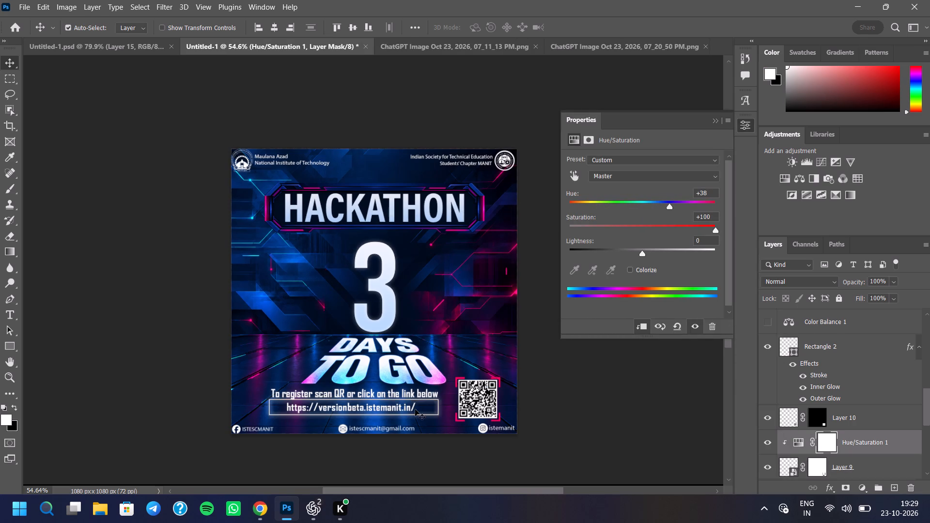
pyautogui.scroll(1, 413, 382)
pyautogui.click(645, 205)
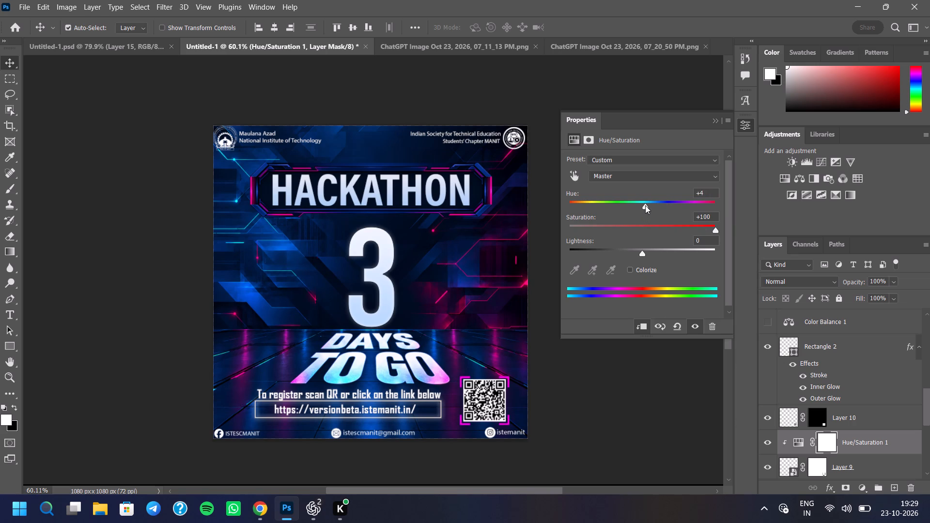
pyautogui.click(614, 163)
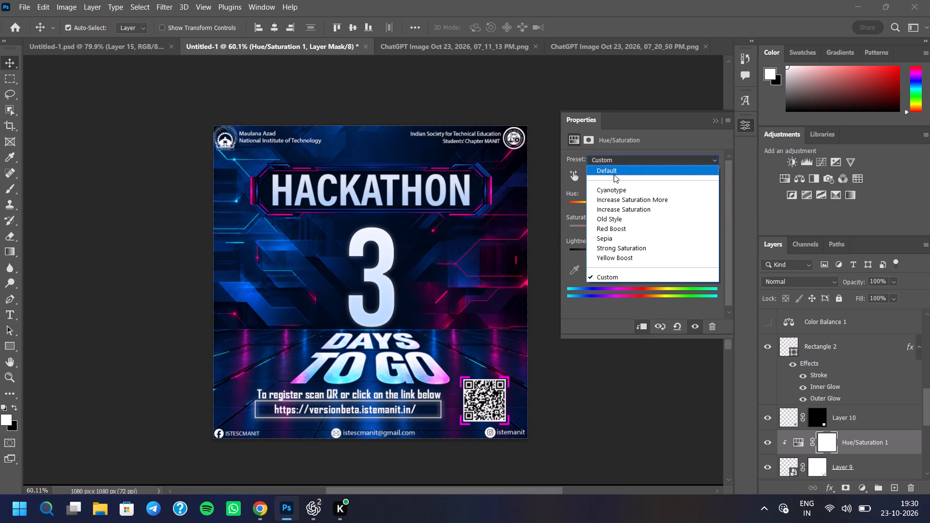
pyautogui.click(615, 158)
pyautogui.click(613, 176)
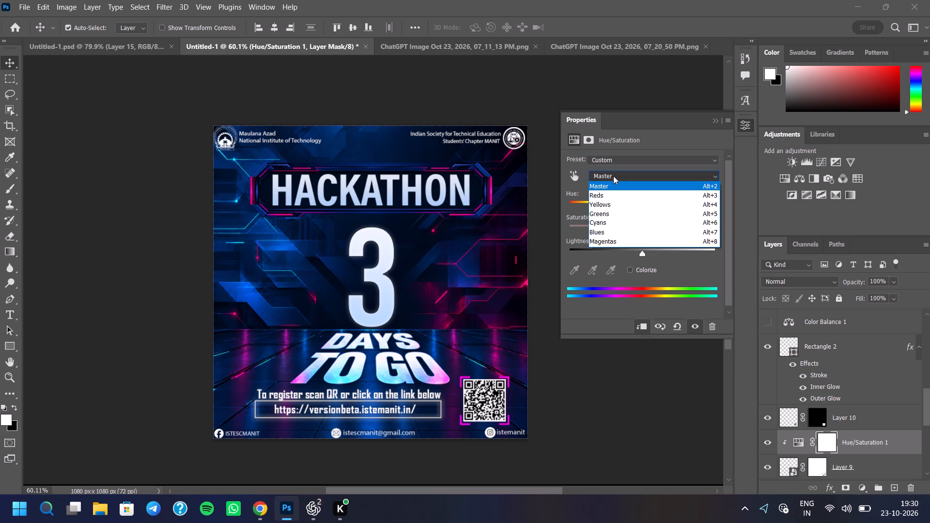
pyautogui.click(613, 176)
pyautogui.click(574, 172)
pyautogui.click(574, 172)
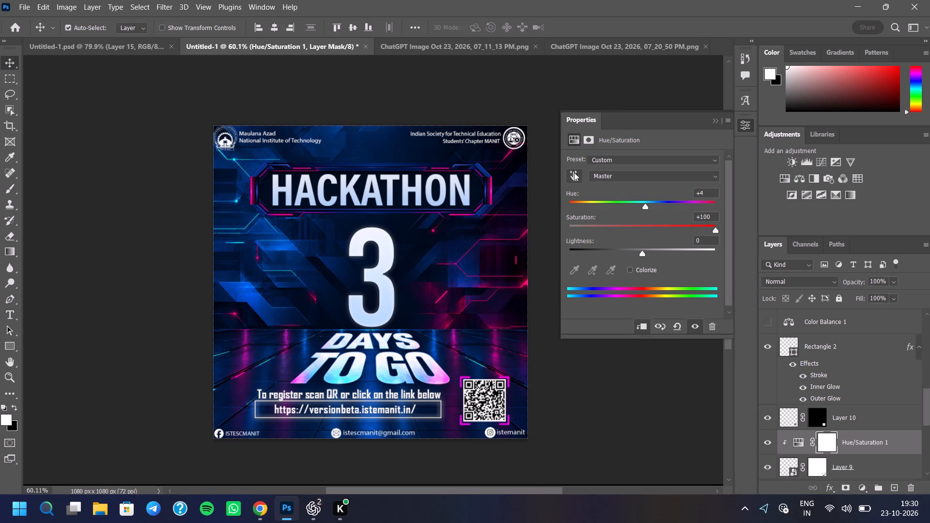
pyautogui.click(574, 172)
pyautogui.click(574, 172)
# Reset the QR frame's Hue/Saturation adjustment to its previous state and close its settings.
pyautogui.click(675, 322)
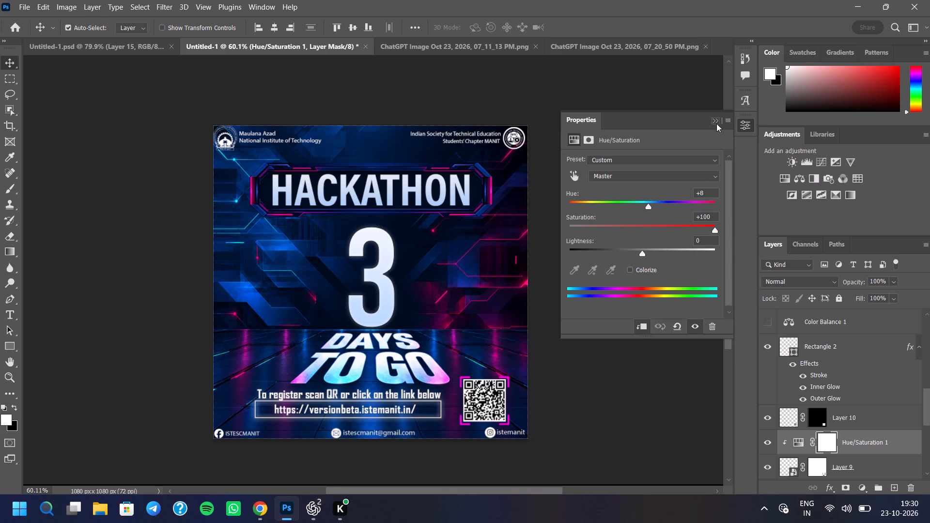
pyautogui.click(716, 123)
# Examine the whole poster and the HACKATHON plaque's lower edge up close.
pyautogui.scroll(4, 378, 369)
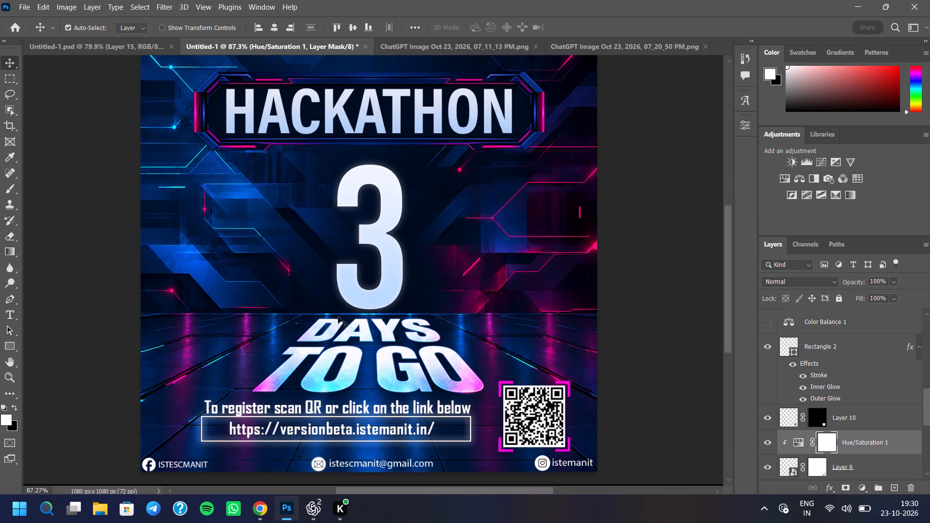
pyautogui.scroll(-2, 338, 317)
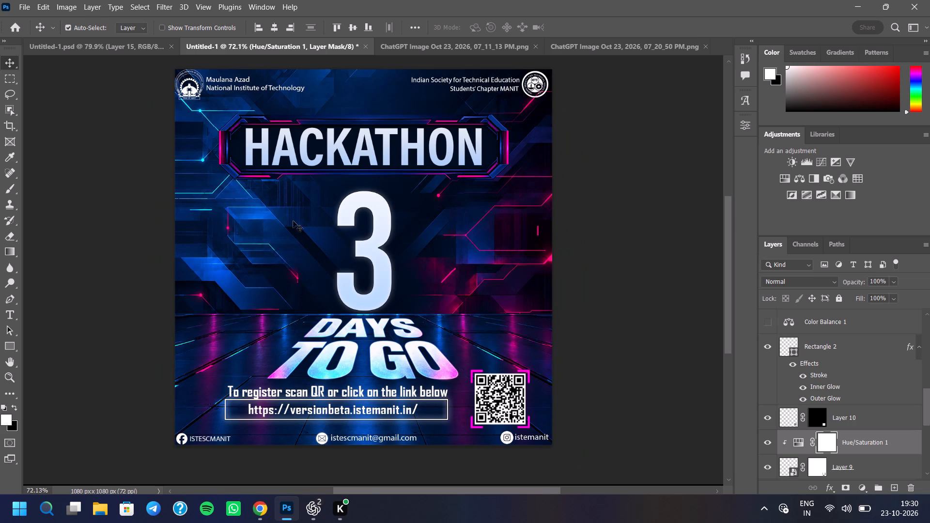
pyautogui.scroll(5, 310, 166)
pyautogui.scroll(14, 200, 139)
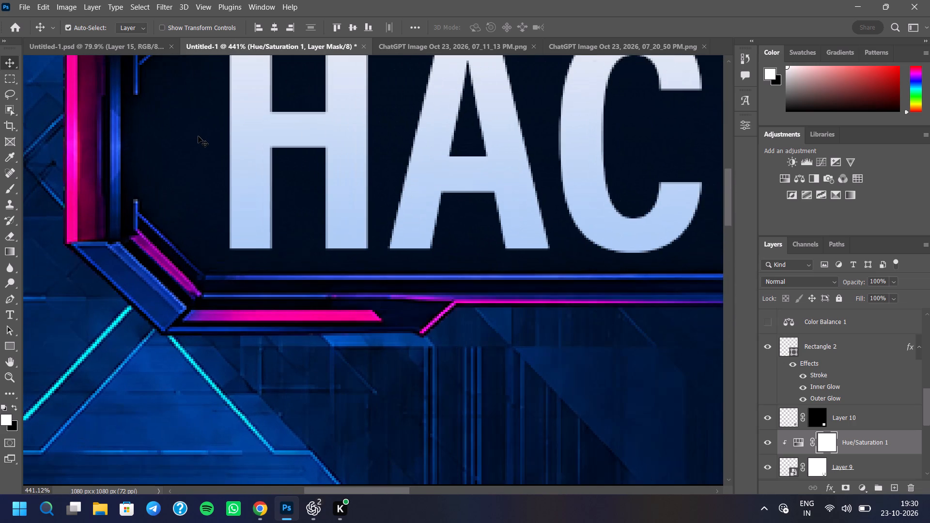
pyautogui.scroll(-11, 201, 139)
pyautogui.scroll(-4, 242, 186)
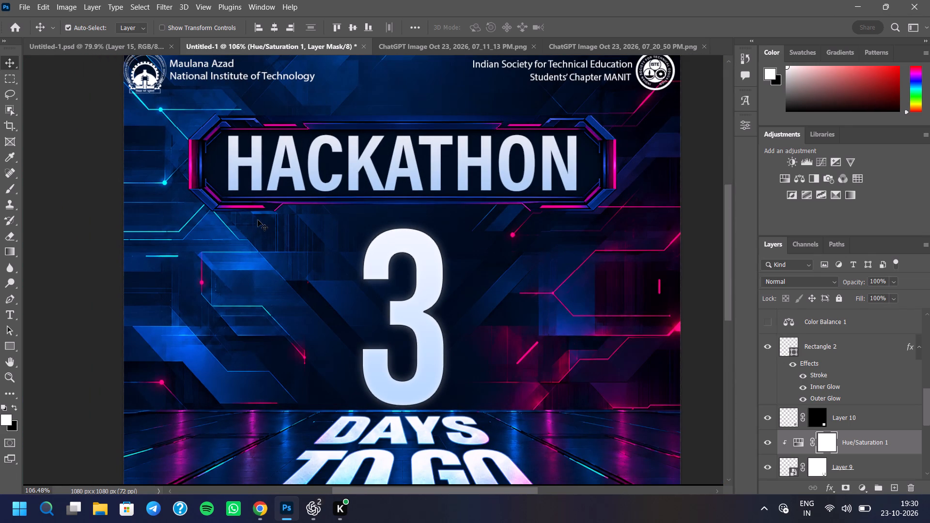
pyautogui.scroll(-3, 262, 238)
pyautogui.scroll(-2, 403, 234)
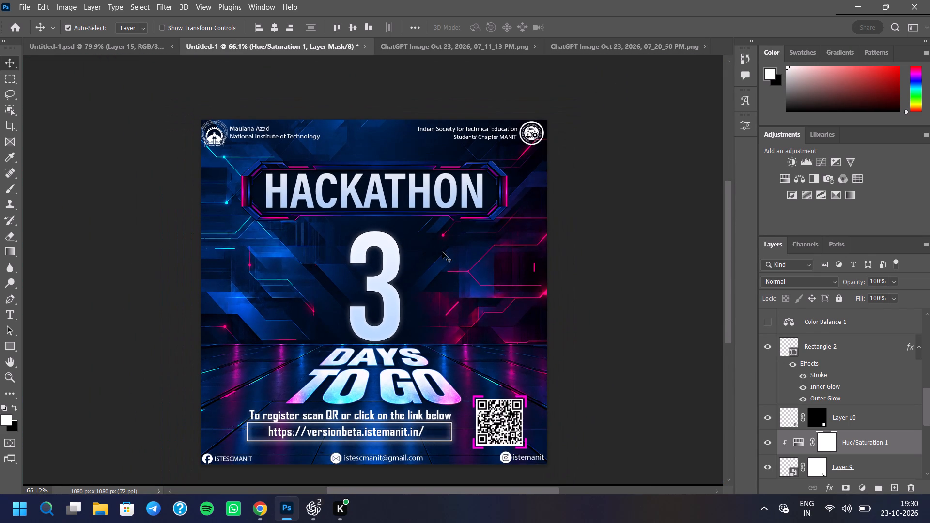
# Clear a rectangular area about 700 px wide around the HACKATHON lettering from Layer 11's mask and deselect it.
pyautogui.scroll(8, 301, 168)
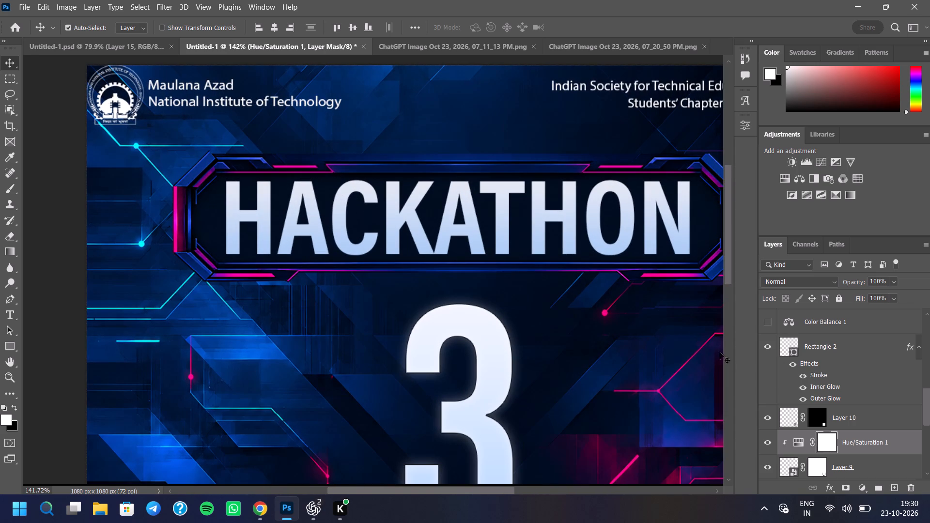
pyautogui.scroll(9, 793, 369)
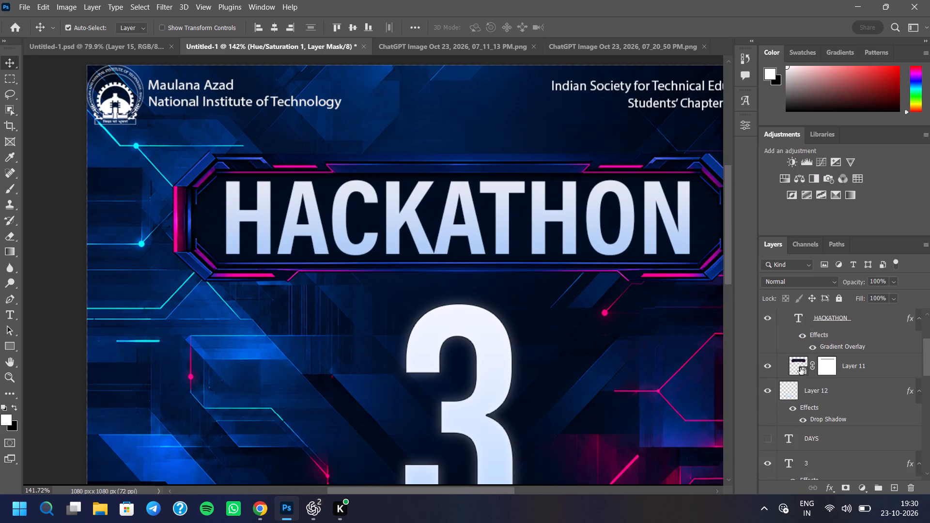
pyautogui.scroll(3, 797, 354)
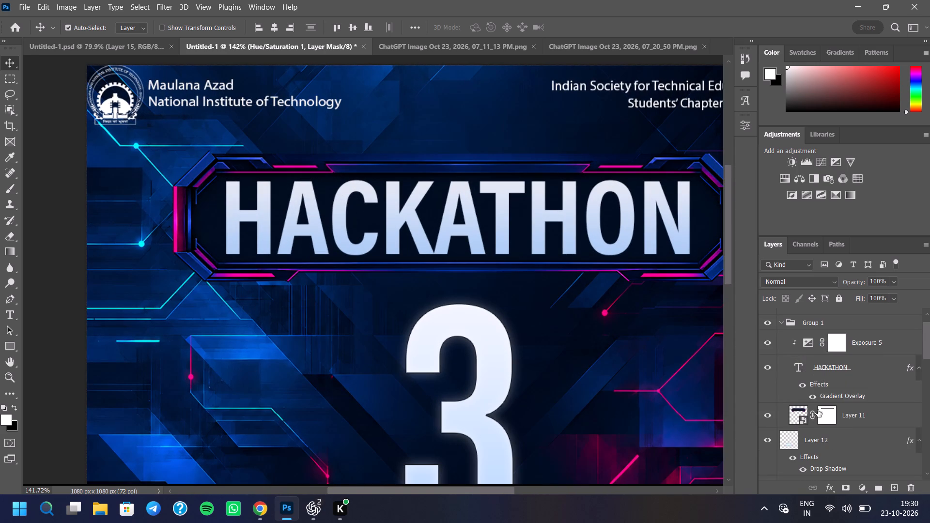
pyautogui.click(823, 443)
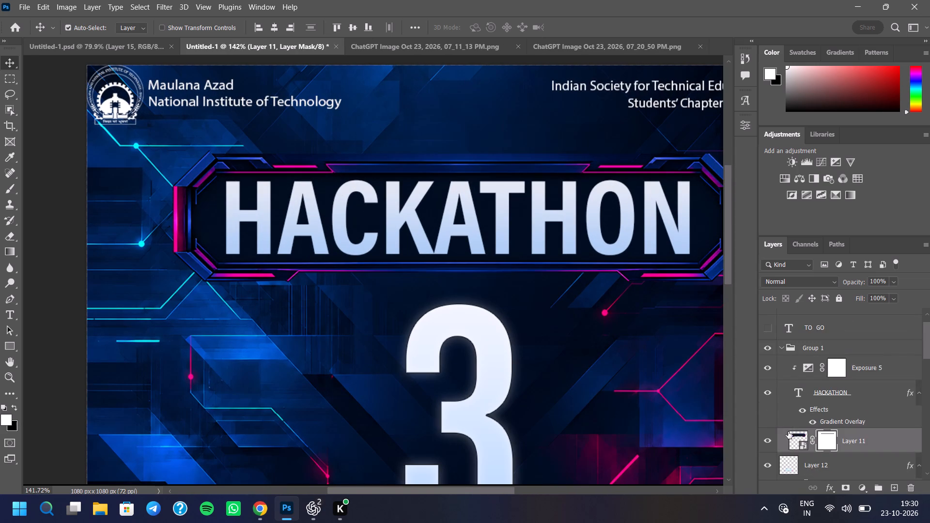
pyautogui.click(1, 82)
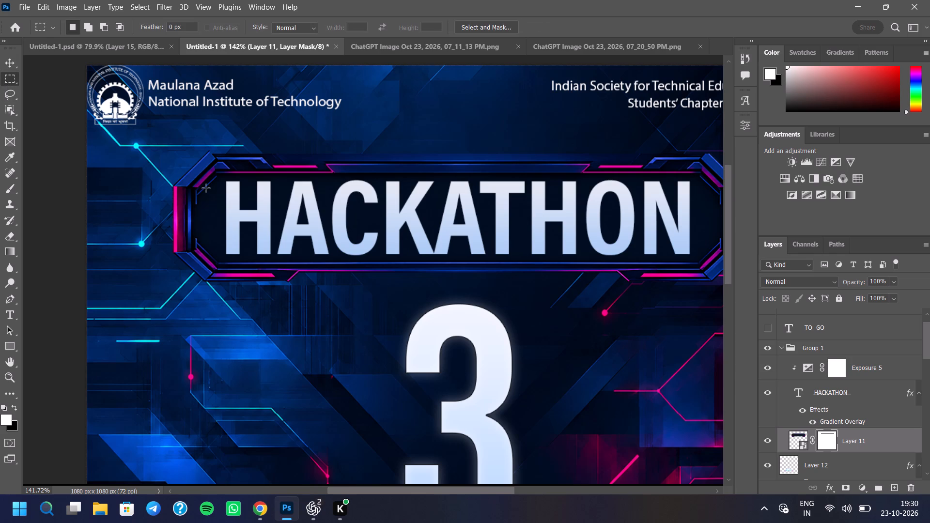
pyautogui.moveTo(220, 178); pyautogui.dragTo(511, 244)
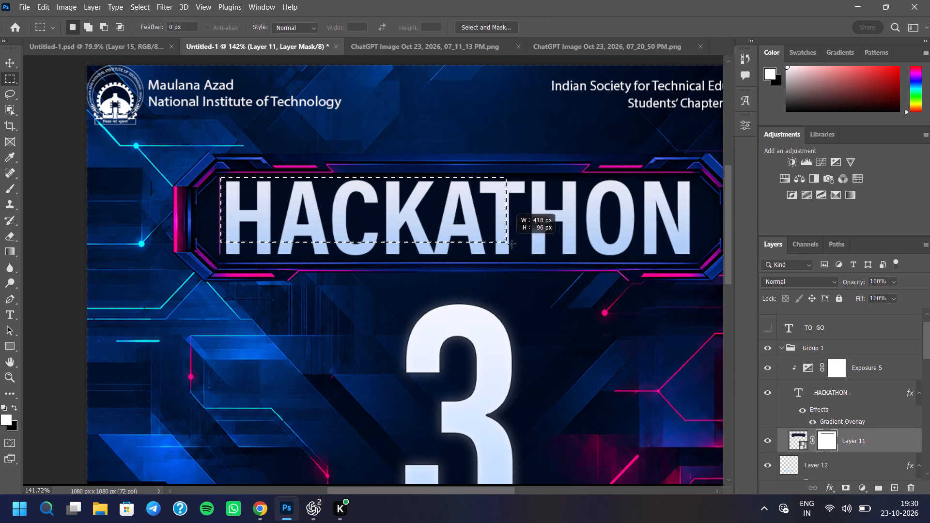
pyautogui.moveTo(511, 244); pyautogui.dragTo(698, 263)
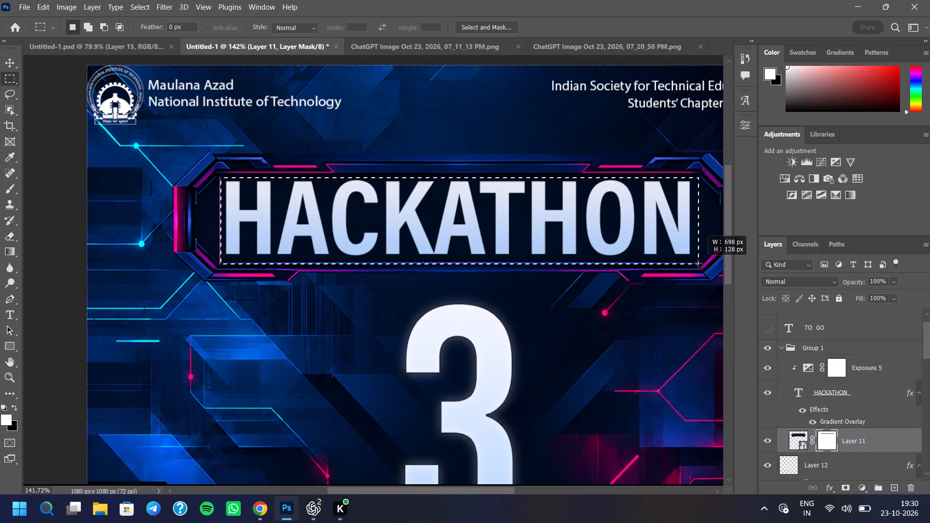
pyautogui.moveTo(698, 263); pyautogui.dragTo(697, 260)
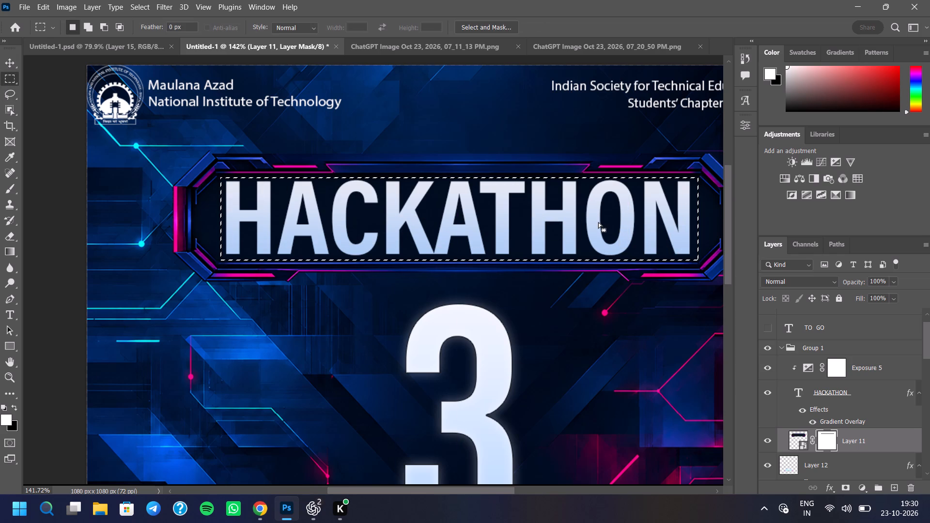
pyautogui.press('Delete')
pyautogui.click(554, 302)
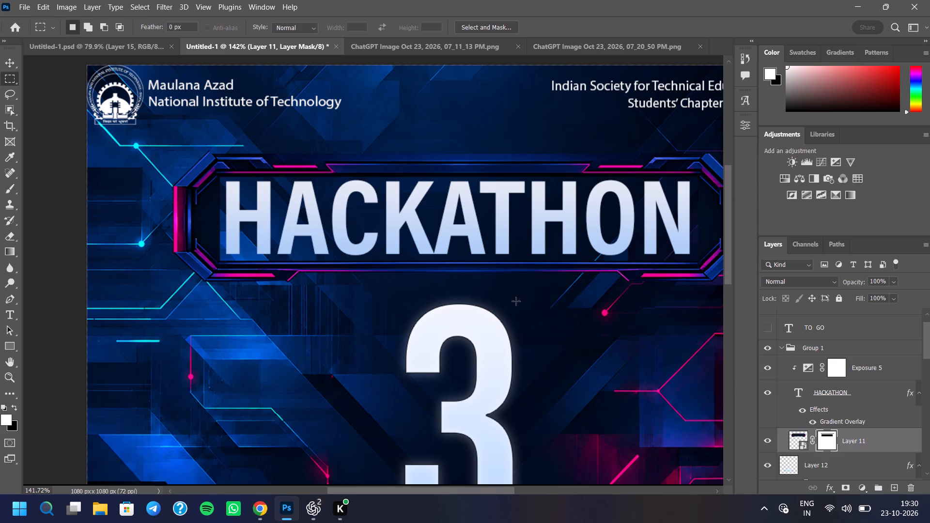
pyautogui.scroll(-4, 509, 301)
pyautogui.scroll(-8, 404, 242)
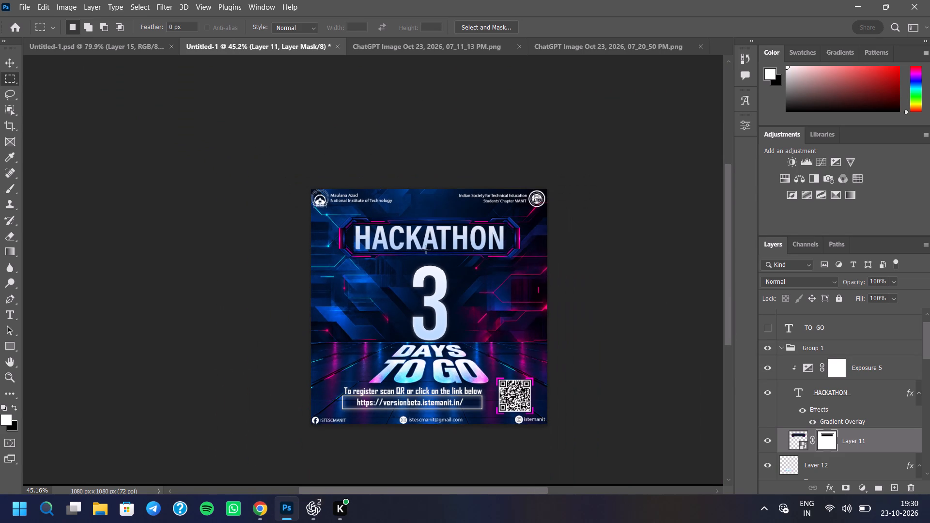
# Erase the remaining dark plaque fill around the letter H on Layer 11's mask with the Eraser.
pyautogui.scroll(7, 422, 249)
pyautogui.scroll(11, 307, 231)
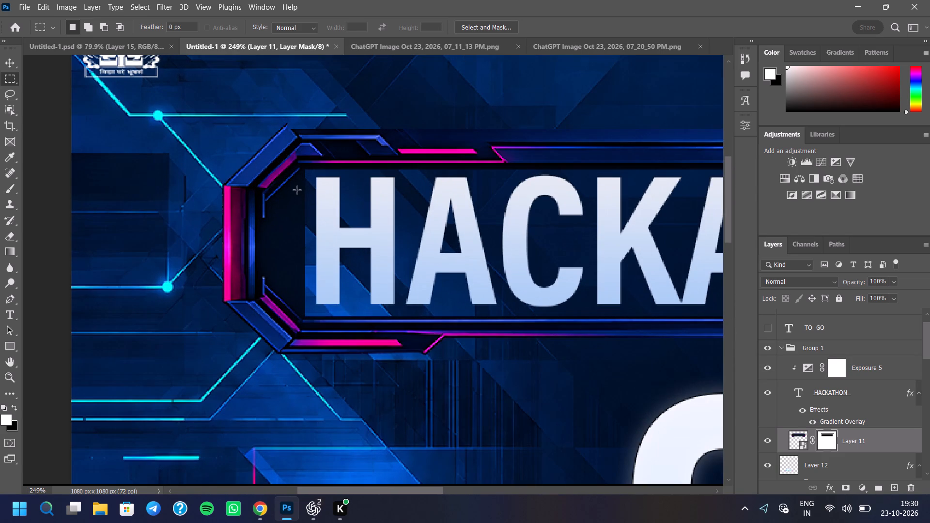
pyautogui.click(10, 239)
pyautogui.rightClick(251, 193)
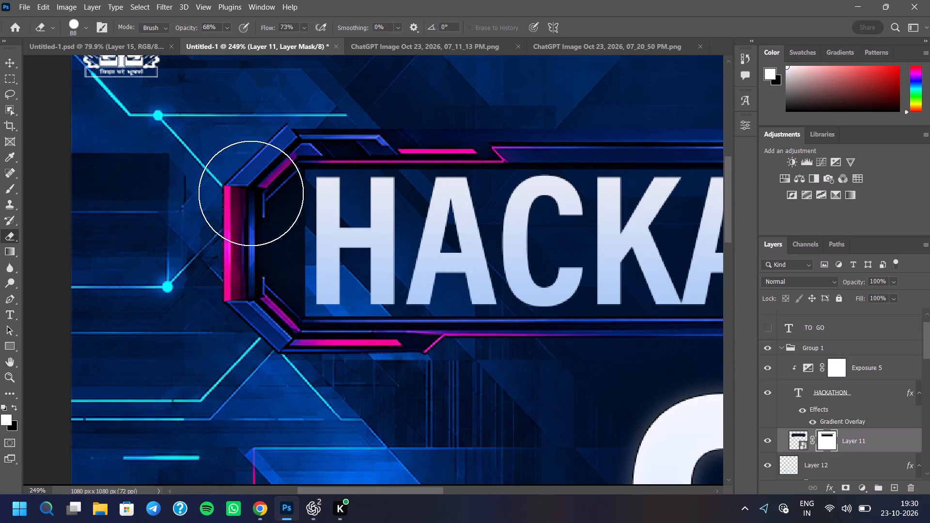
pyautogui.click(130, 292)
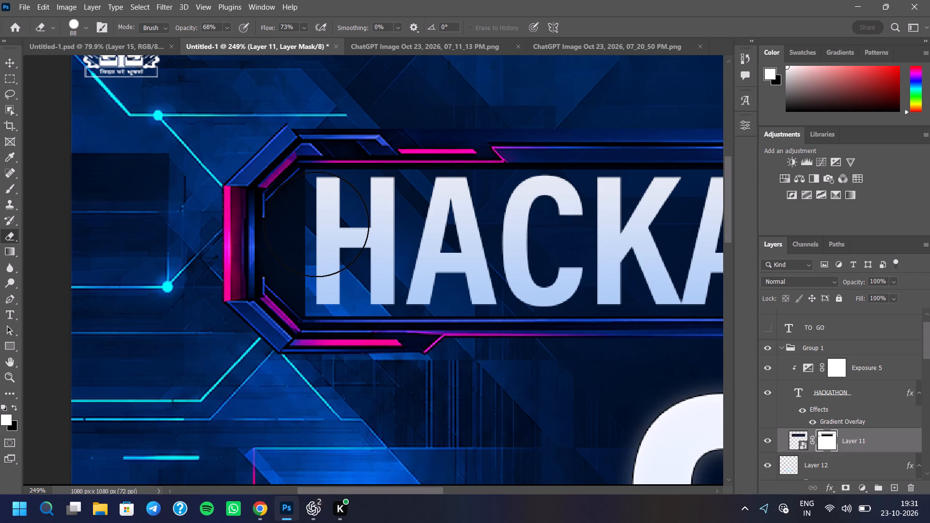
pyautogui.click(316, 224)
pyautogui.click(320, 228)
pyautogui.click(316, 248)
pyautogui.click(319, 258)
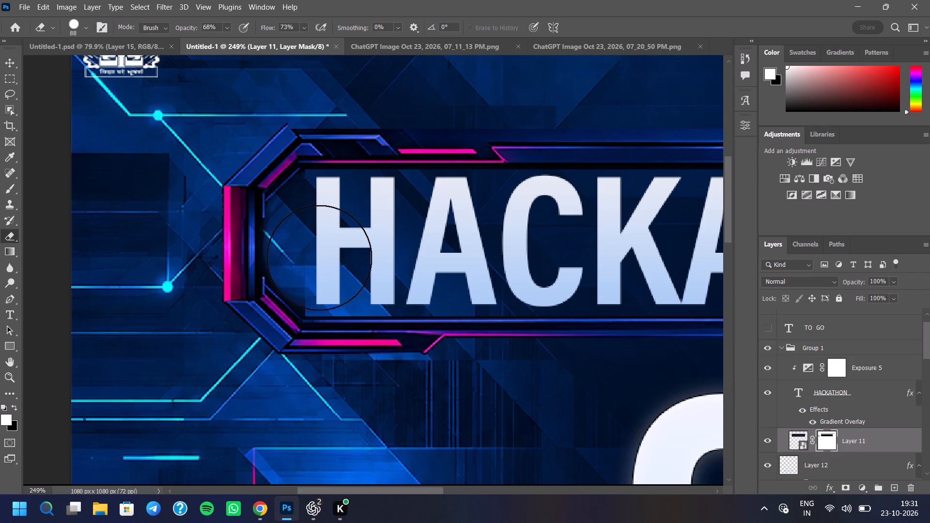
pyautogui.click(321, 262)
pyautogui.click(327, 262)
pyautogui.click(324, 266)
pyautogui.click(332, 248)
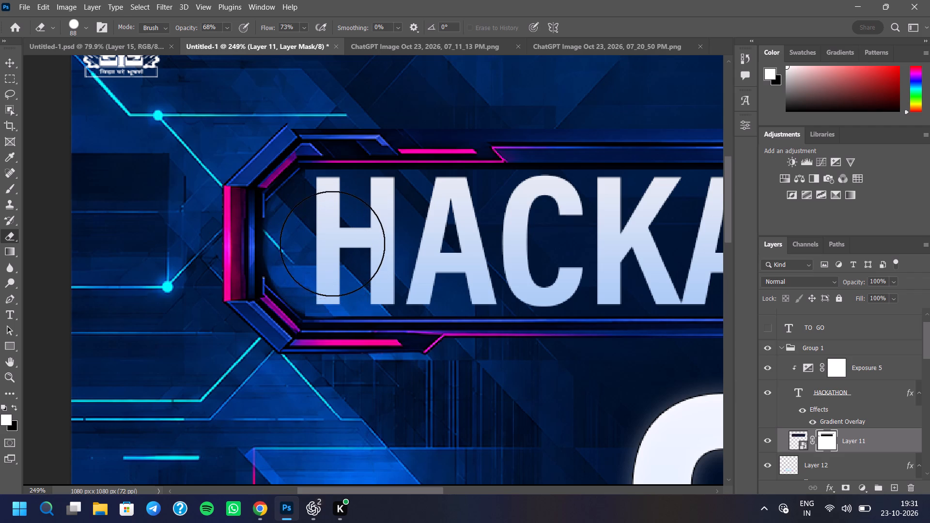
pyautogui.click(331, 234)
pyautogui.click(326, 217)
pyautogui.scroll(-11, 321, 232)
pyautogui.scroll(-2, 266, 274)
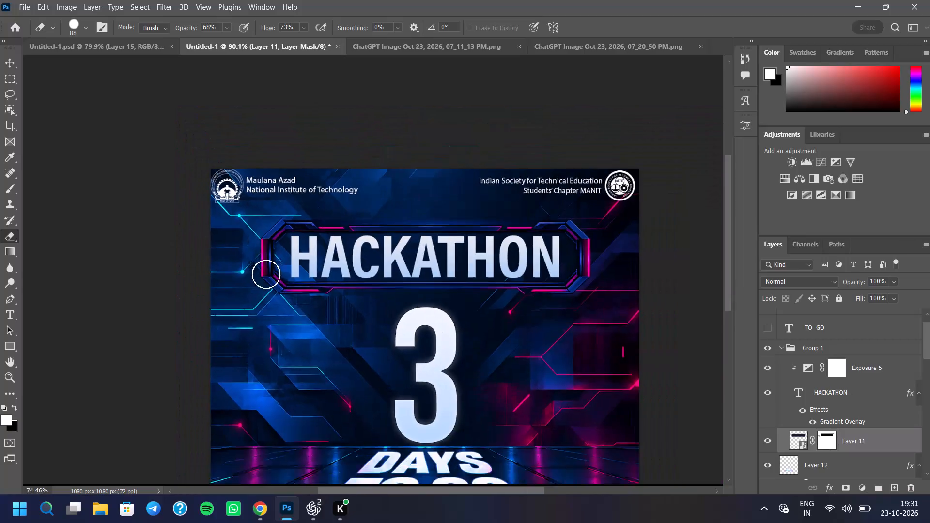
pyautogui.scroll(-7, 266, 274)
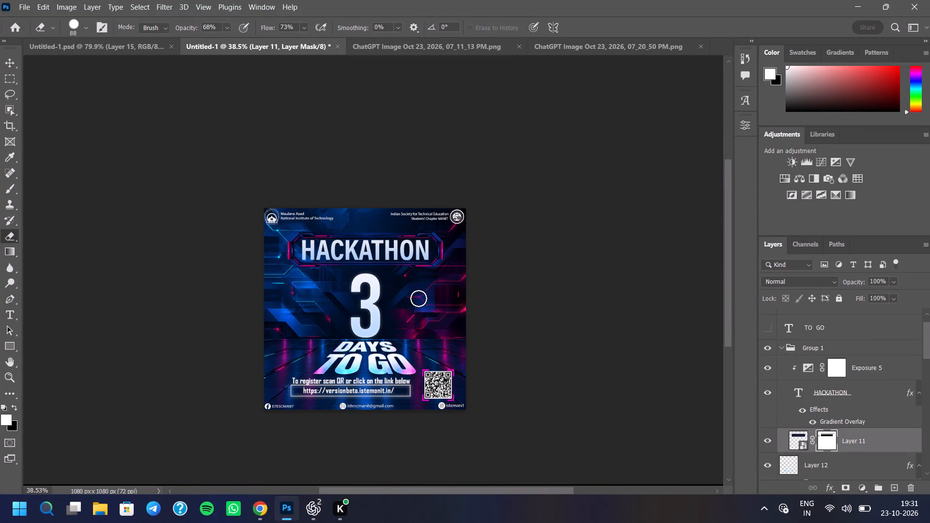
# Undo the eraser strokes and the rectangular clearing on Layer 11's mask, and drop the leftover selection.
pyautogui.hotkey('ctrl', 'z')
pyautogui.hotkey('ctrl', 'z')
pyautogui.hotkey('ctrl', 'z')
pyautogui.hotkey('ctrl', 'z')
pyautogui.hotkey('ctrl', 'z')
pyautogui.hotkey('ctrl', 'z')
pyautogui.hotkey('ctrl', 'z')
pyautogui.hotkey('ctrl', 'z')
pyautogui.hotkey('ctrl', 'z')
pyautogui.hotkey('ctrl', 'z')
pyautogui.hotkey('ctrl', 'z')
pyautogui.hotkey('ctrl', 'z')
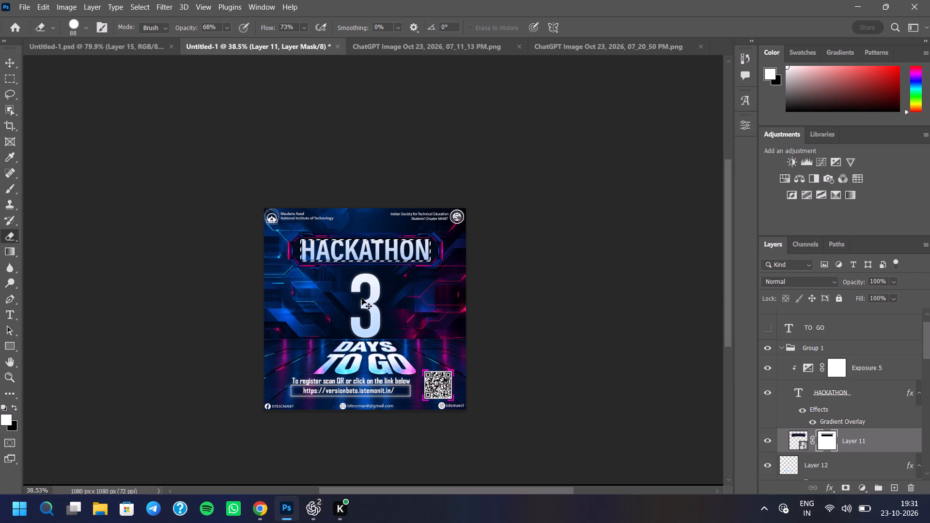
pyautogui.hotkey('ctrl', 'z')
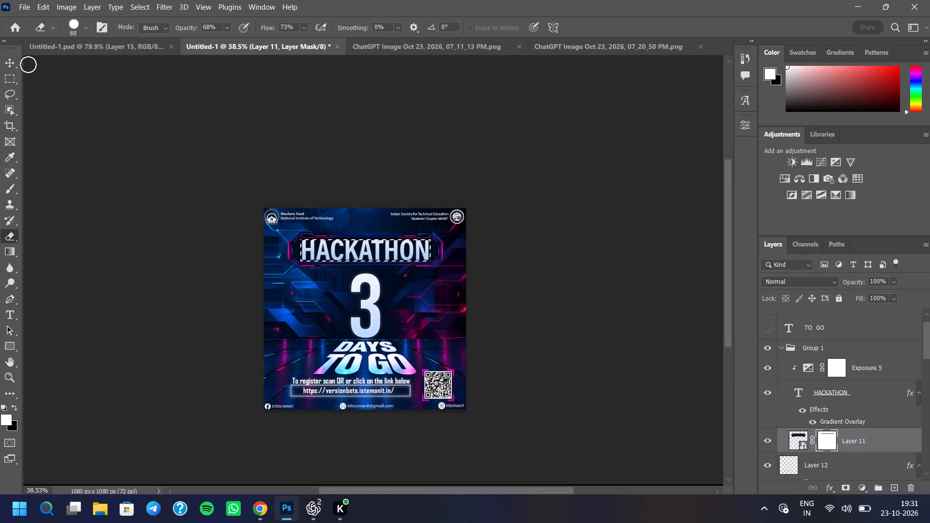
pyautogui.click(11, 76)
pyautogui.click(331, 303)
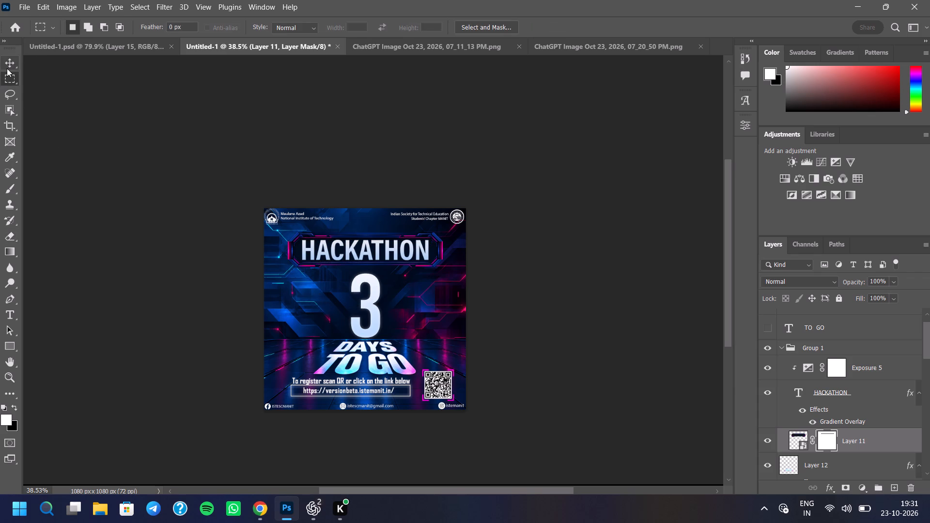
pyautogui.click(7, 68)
# Examine the restored HACKATHON plaque up close and against the whole poster.
pyautogui.scroll(9, 386, 263)
pyautogui.scroll(4, 271, 250)
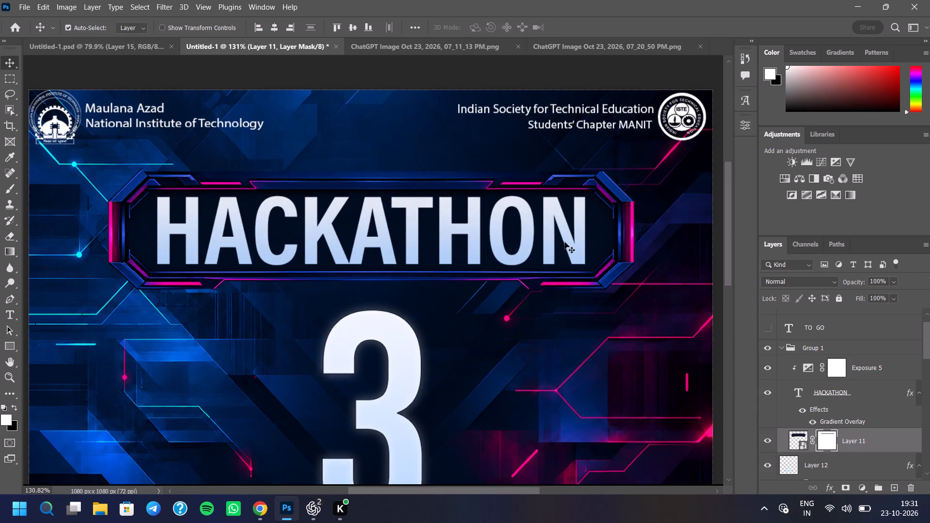
pyautogui.scroll(-8, 565, 242)
pyautogui.scroll(-3, 479, 241)
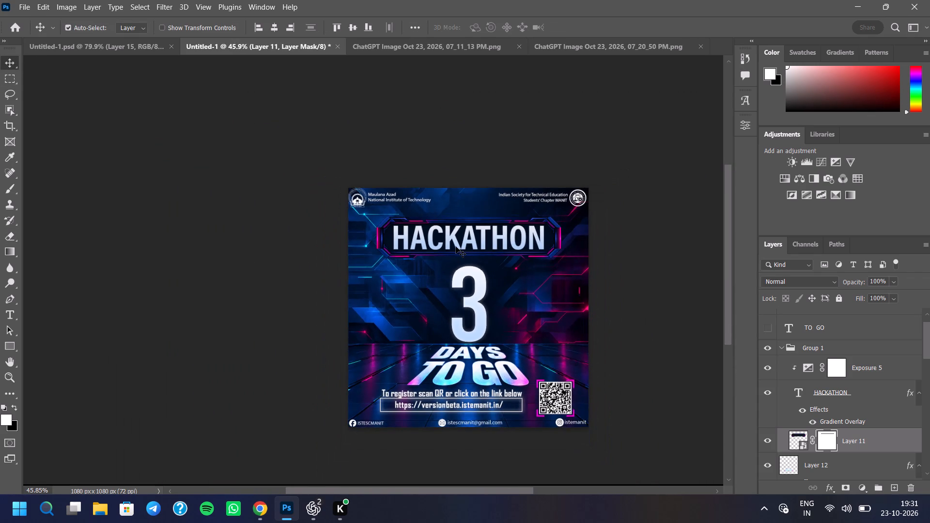
pyautogui.scroll(3, 486, 247)
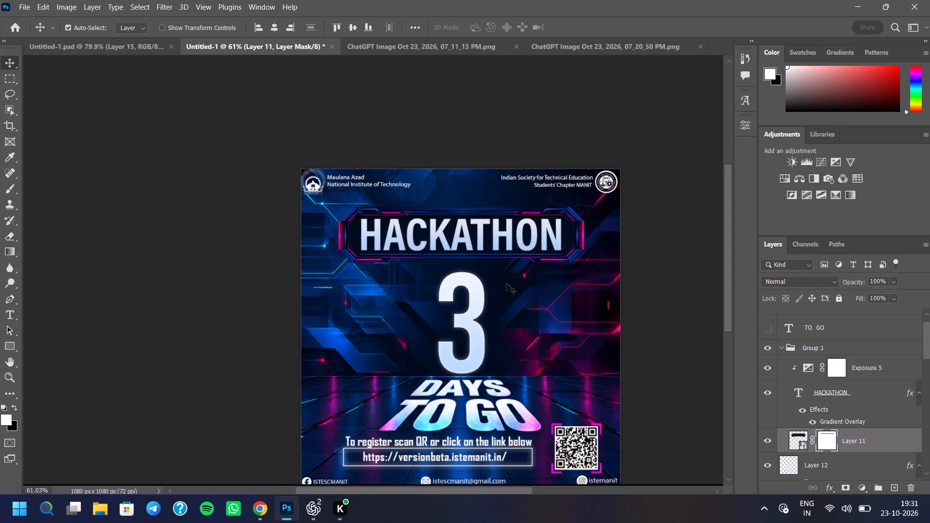
pyautogui.scroll(-2, 438, 257)
pyautogui.scroll(16, 434, 253)
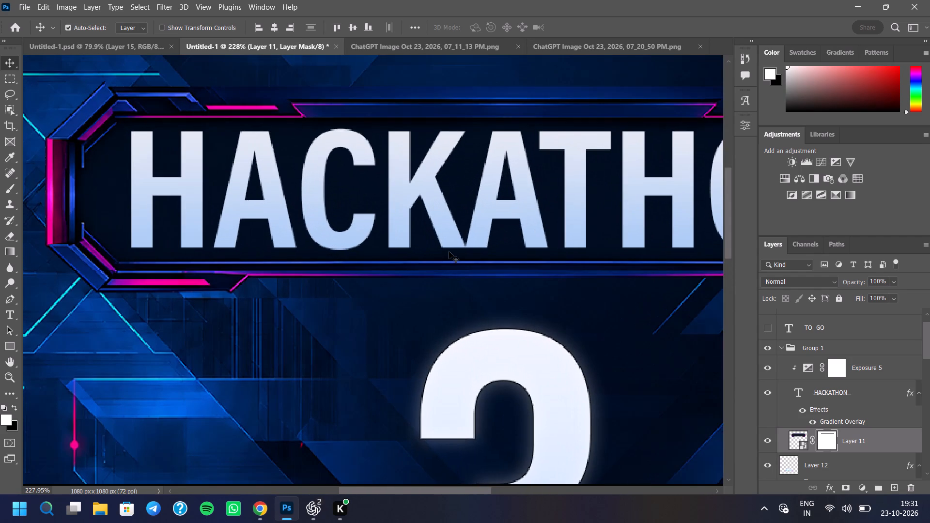
pyautogui.scroll(-5, 449, 252)
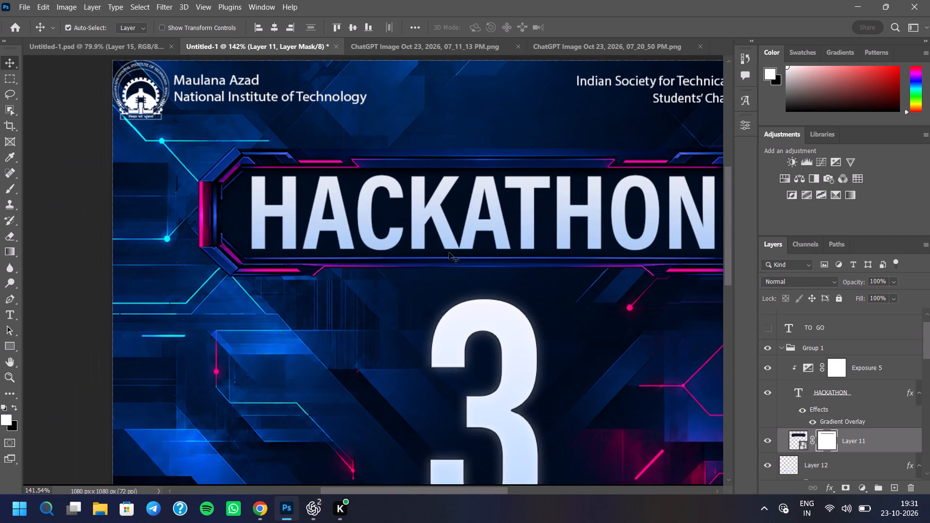
pyautogui.scroll(-3, 458, 295)
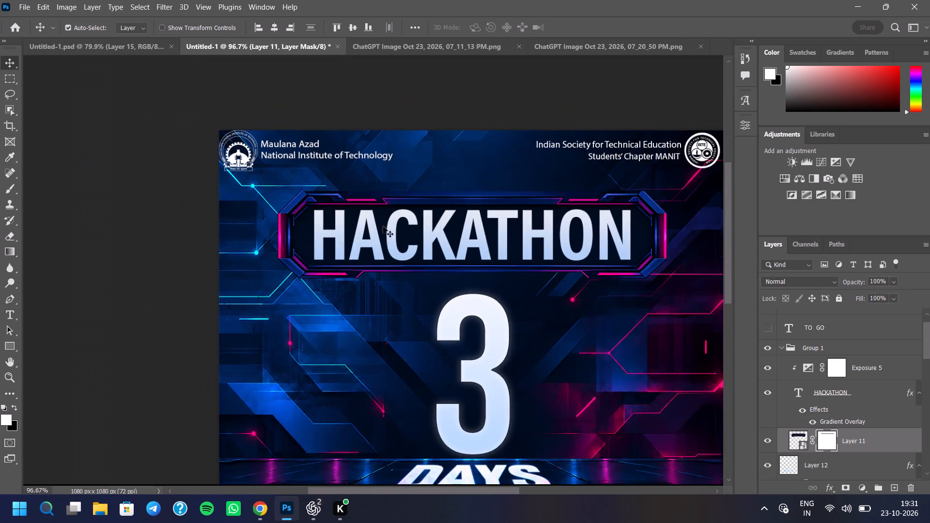
pyautogui.scroll(-8, 383, 226)
pyautogui.scroll(3, 404, 273)
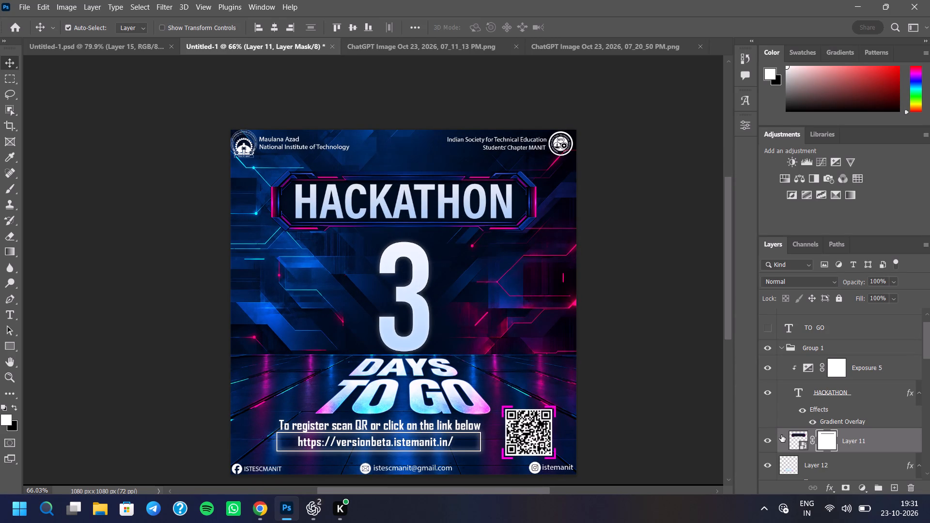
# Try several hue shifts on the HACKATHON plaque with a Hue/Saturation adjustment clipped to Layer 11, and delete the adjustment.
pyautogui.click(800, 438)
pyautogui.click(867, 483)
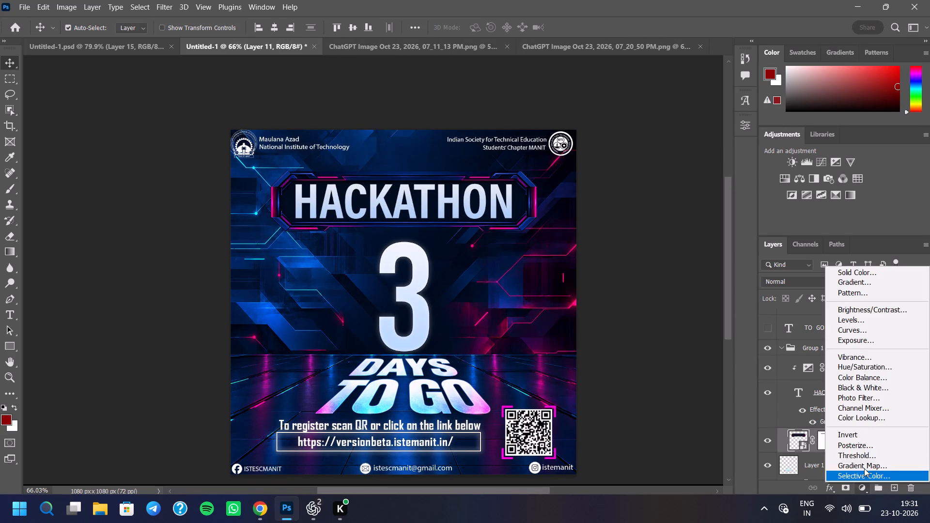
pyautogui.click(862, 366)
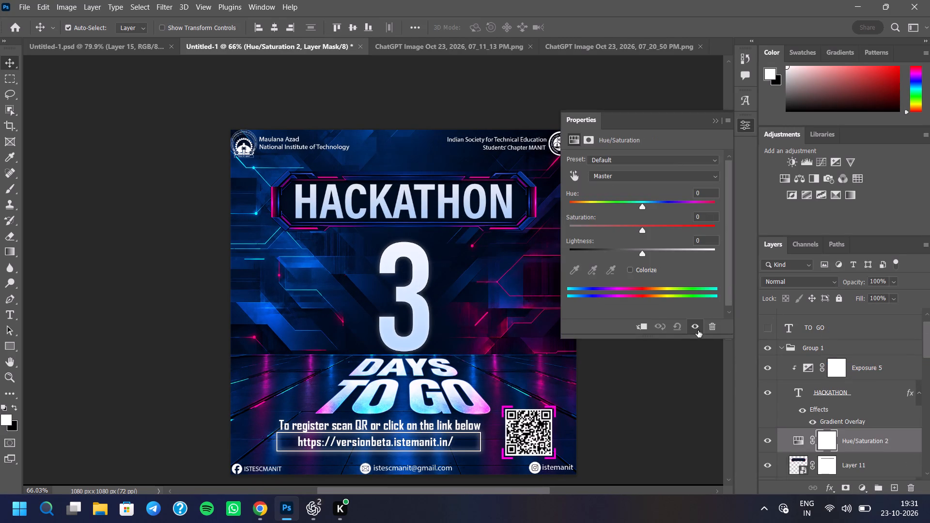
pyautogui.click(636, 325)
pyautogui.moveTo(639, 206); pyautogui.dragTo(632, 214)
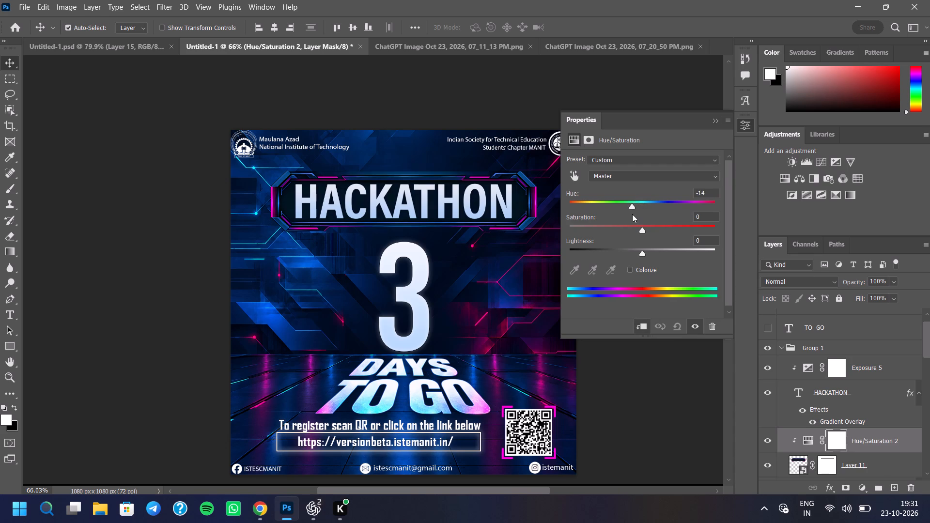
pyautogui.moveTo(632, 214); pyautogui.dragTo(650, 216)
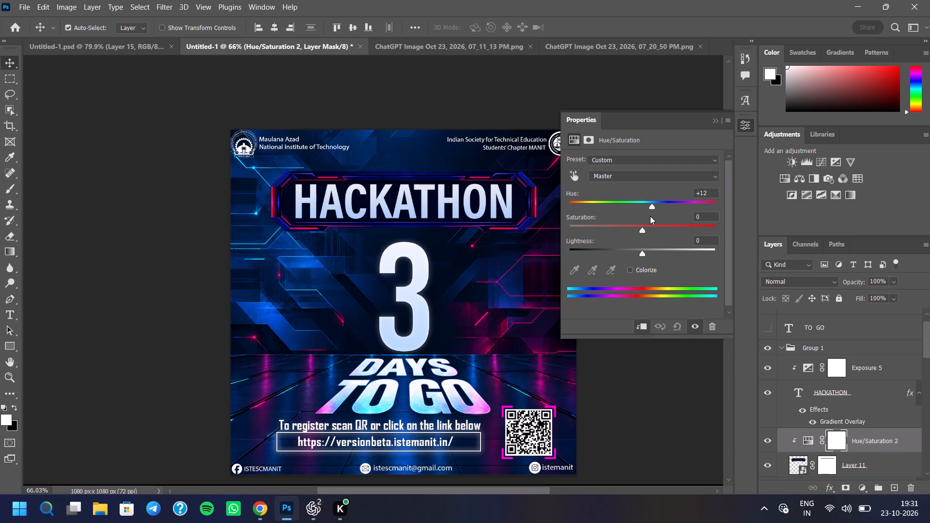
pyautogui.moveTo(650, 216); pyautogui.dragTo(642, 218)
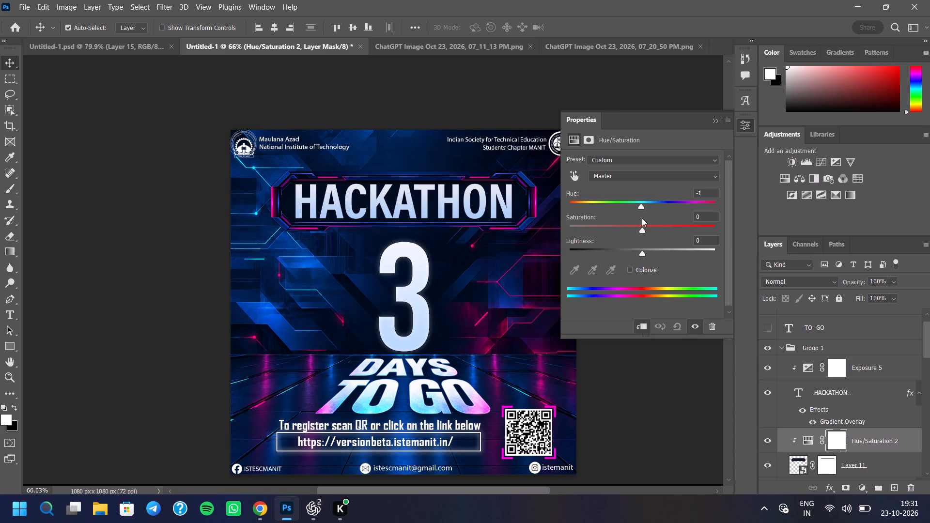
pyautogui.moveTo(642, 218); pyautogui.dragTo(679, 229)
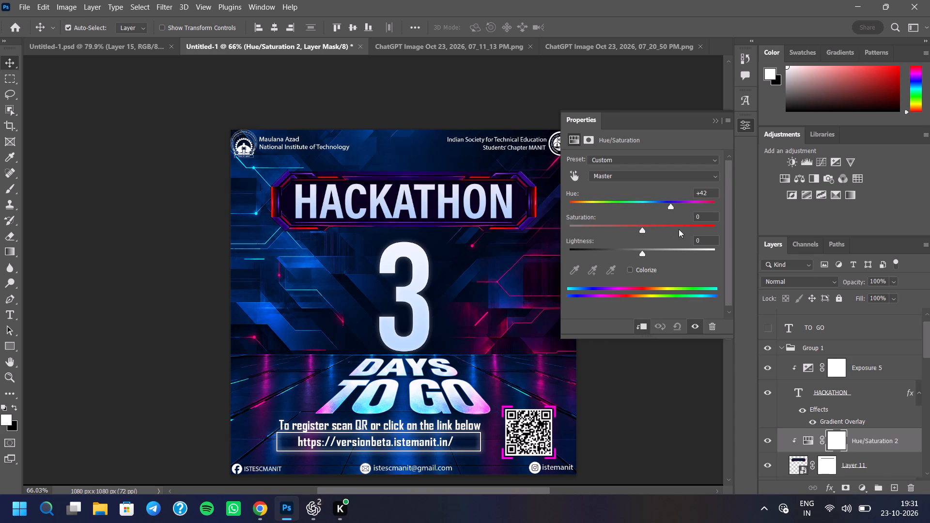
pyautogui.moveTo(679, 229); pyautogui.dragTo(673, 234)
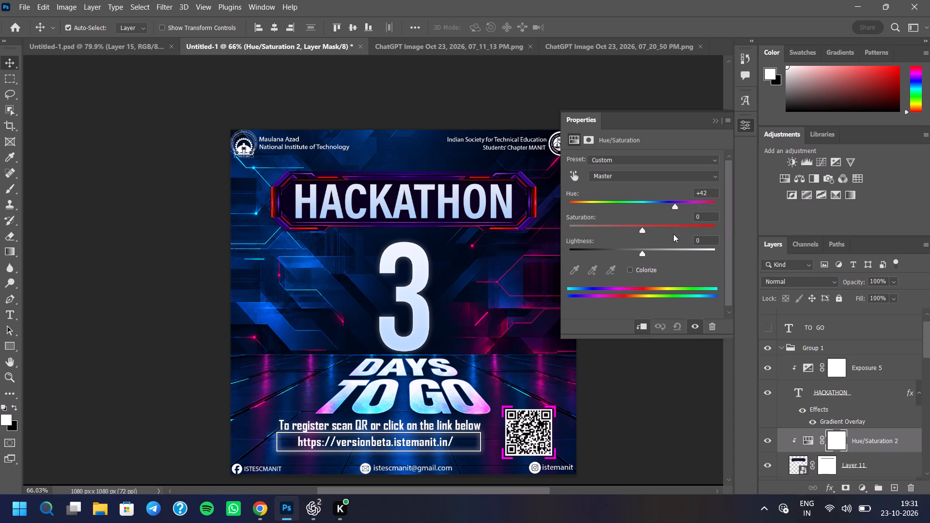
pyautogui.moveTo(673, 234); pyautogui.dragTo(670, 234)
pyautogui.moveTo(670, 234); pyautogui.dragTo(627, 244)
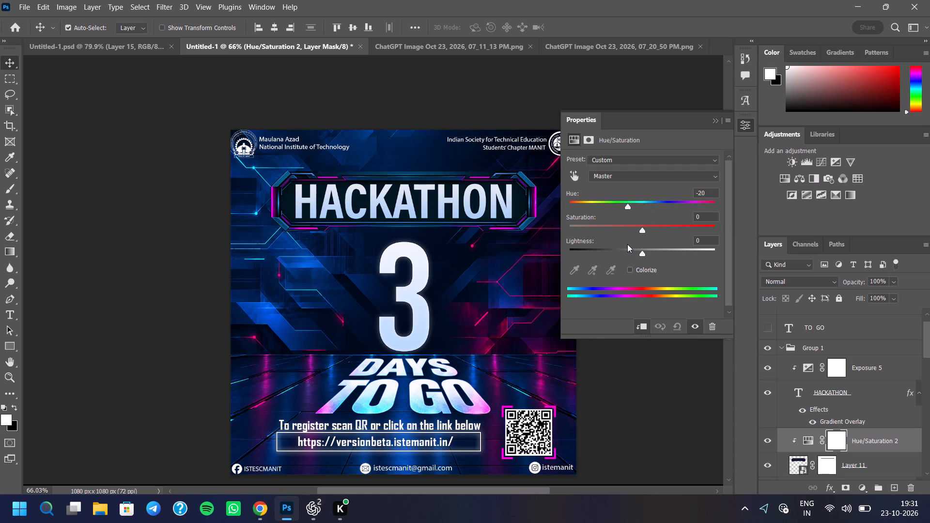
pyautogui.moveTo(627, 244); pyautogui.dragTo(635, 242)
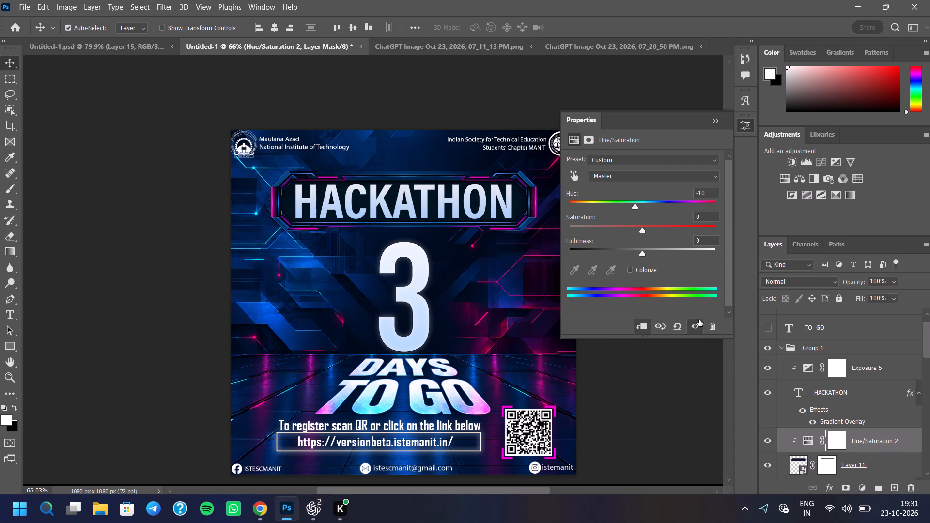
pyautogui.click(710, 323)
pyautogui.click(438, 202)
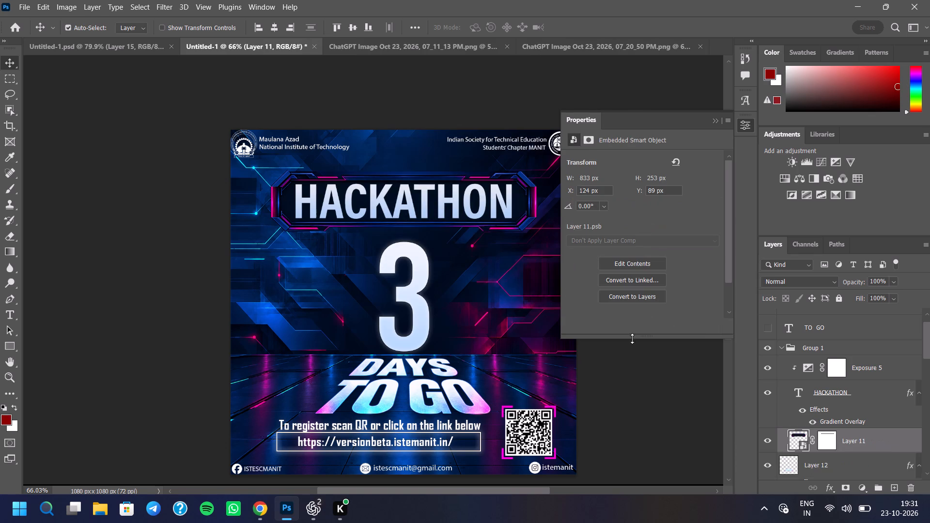
# Add a Brightness/Contrast adjustment clipped to Layer 11 and set its brightness to 27.
pyautogui.click(859, 483)
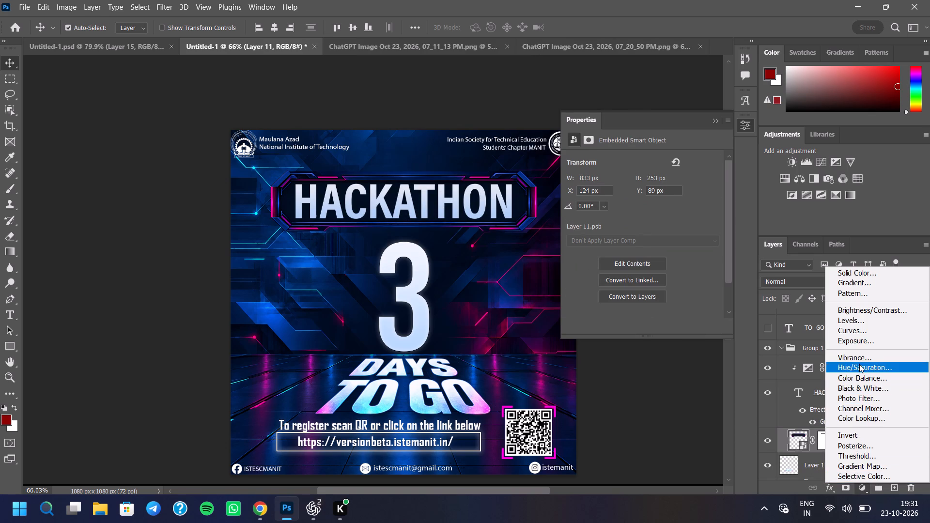
pyautogui.click(862, 314)
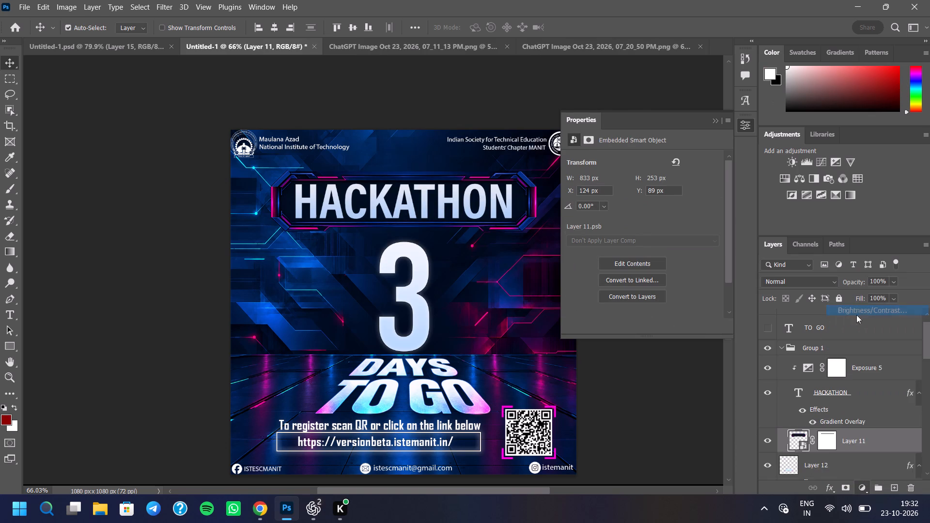
pyautogui.click(642, 330)
pyautogui.click(641, 193)
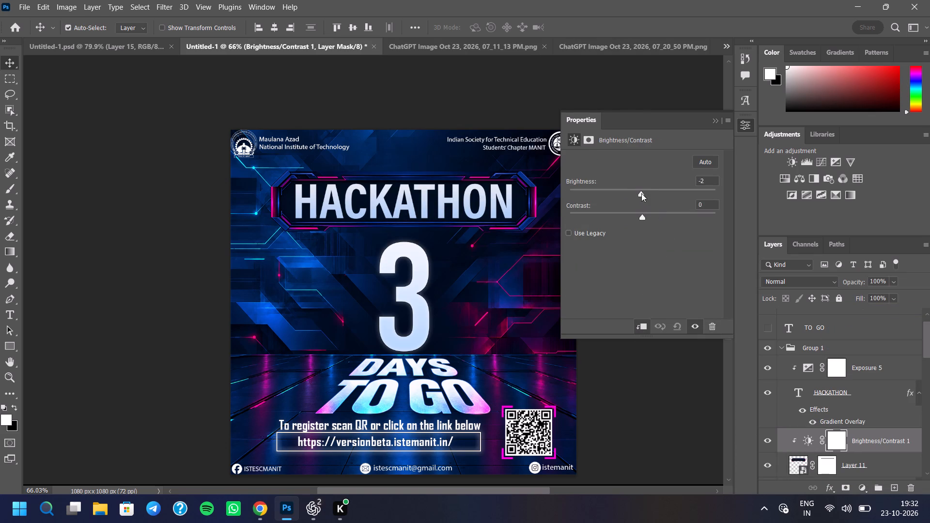
pyautogui.moveTo(644, 193); pyautogui.dragTo(675, 192)
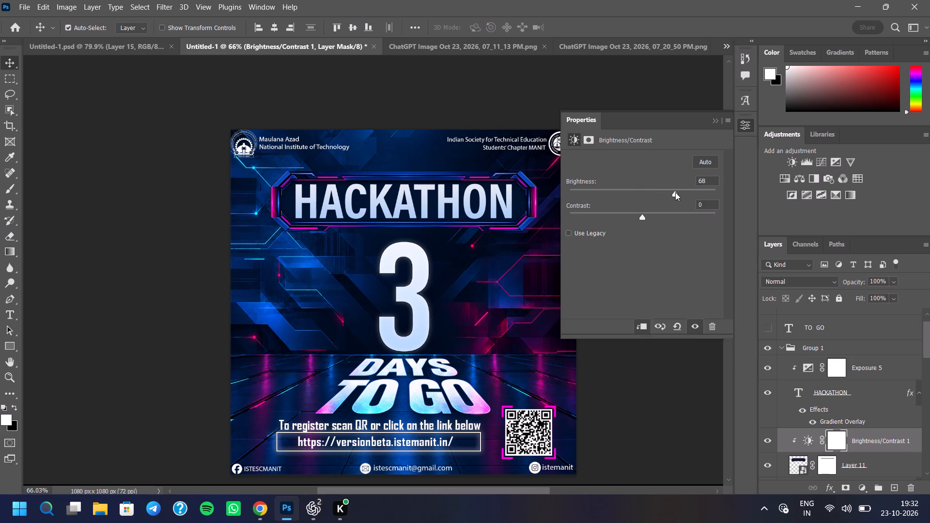
pyautogui.moveTo(675, 192); pyautogui.dragTo(656, 205)
# Set the contrast of the plaque's Brightness/Contrast adjustment to -50 and close its properties.
pyautogui.moveTo(636, 218); pyautogui.dragTo(654, 215)
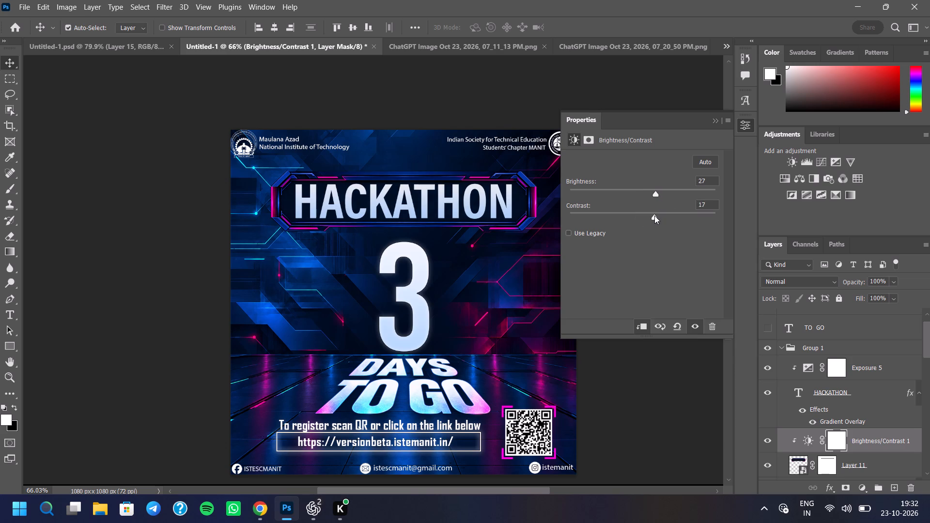
pyautogui.moveTo(654, 215); pyautogui.dragTo(628, 225)
pyautogui.moveTo(628, 225); pyautogui.dragTo(640, 234)
pyautogui.click(641, 234)
pyautogui.moveTo(640, 215); pyautogui.dragTo(691, 212)
pyautogui.moveTo(691, 212); pyautogui.dragTo(536, 252)
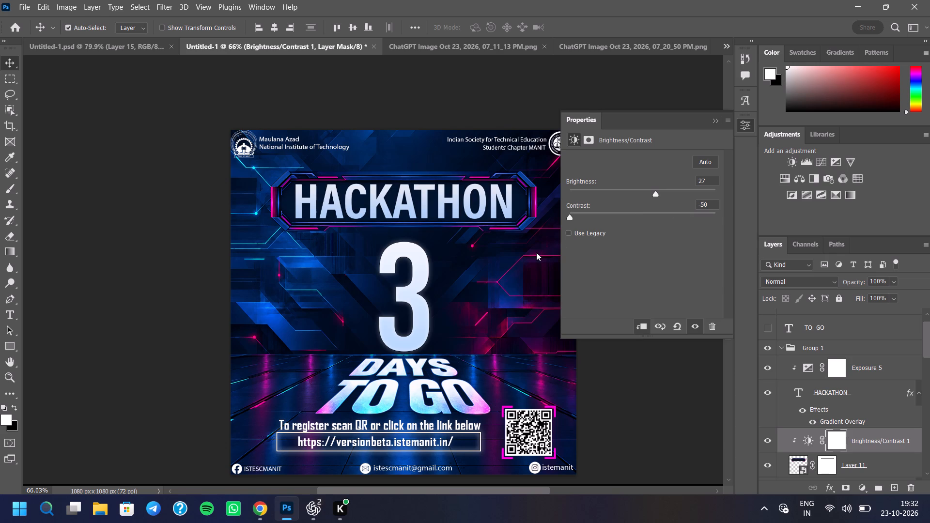
pyautogui.moveTo(536, 252); pyautogui.dragTo(538, 252)
pyautogui.moveTo(538, 252); pyautogui.dragTo(540, 251)
pyautogui.click(712, 116)
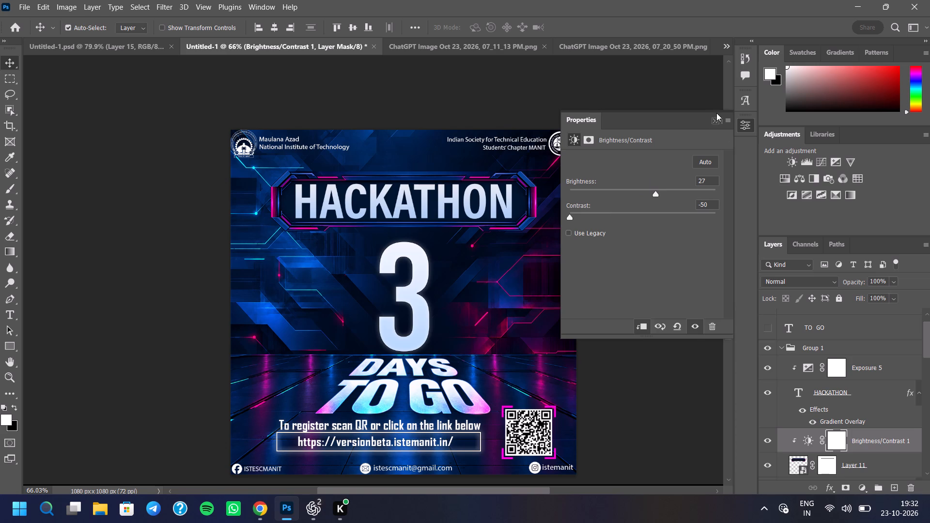
pyautogui.click(713, 116)
pyautogui.click(714, 121)
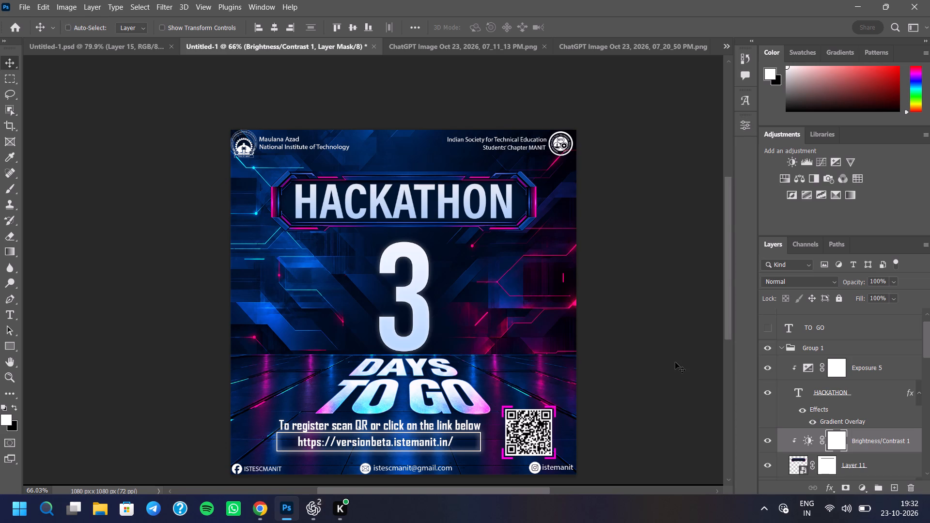
# Invert the Brightness/Contrast adjustment's white mask to black.
pyautogui.hotkey('ctrl', 'i')
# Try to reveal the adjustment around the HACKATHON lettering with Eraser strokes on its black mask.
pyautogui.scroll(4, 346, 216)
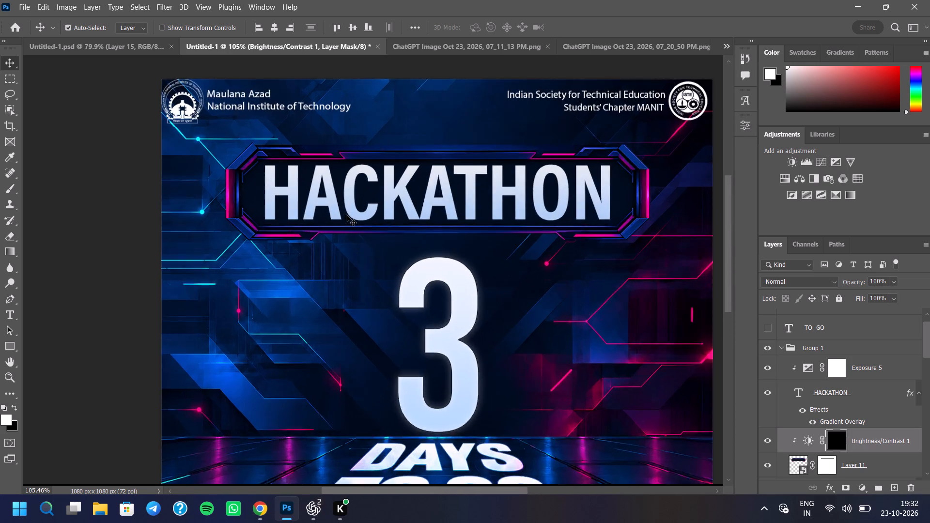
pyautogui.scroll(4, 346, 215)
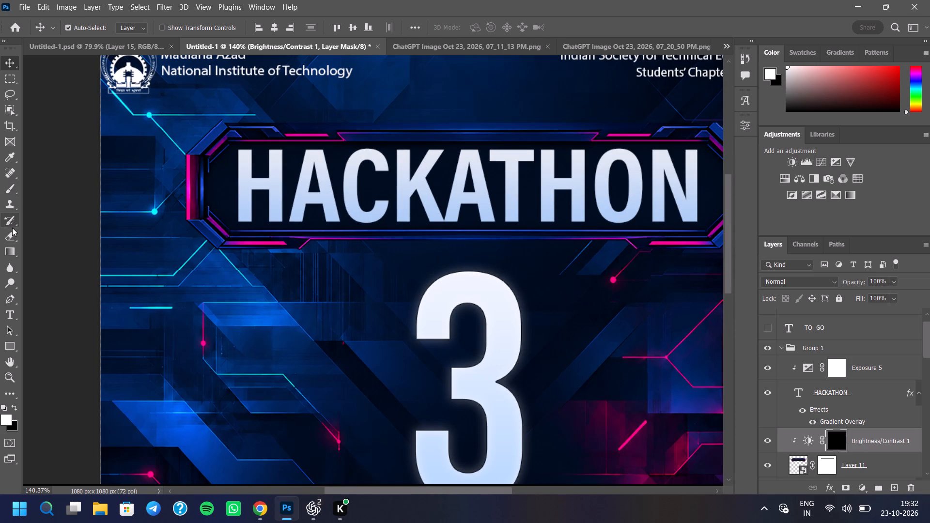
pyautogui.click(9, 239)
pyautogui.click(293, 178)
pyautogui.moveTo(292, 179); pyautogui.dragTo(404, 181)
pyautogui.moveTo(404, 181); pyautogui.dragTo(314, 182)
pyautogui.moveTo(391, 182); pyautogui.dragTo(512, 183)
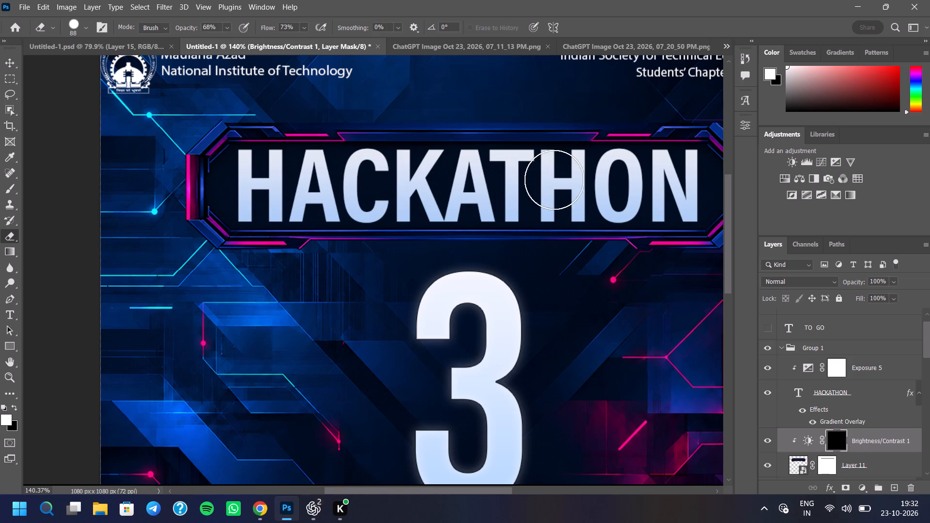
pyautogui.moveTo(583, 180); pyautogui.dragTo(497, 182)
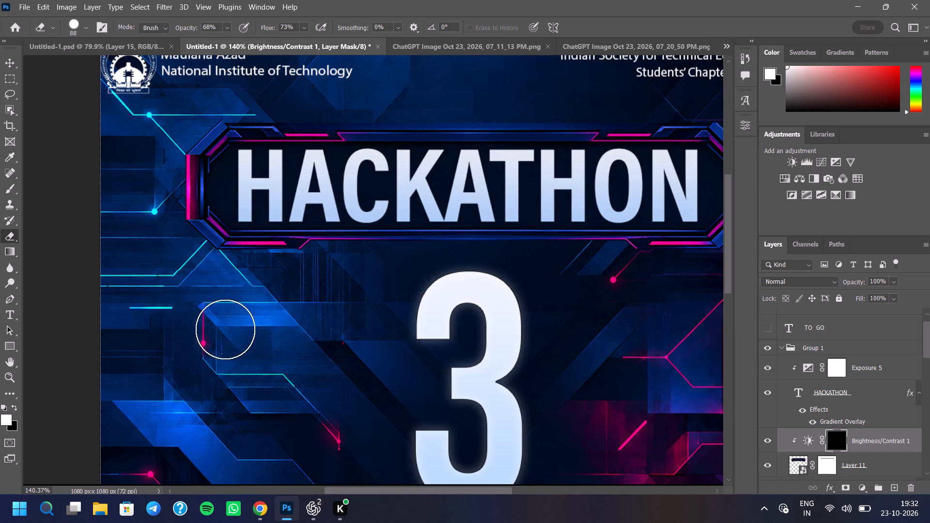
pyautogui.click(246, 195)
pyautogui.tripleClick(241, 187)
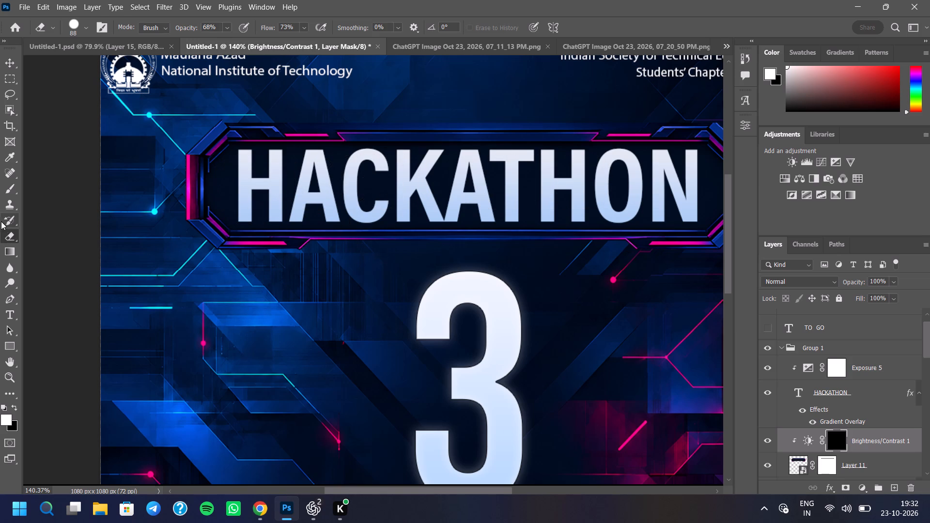
# Paint white with the soft 70 px Brush over the first letters of HACKATHON on the Brightness/Contrast mask.
pyautogui.click(5, 184)
pyautogui.moveTo(346, 173); pyautogui.dragTo(263, 177)
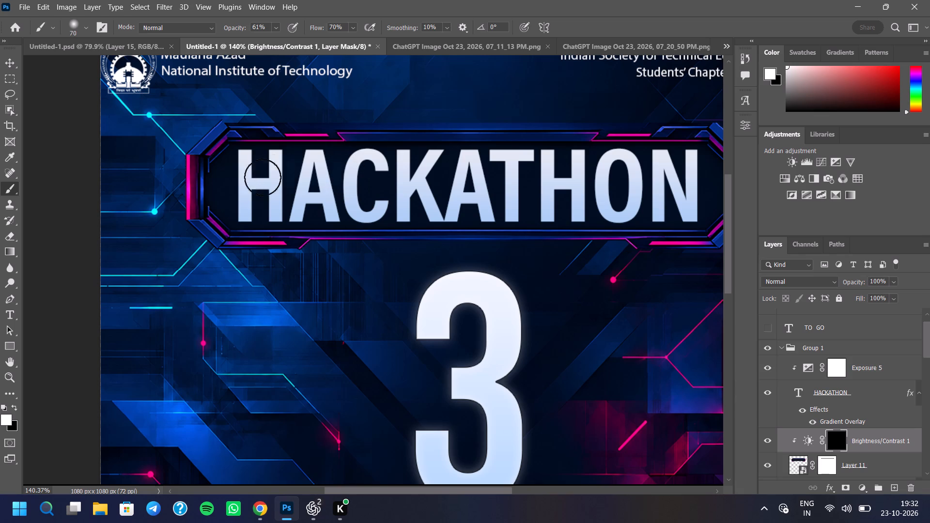
pyautogui.moveTo(263, 177); pyautogui.dragTo(301, 189)
# Switch the Brush to Hard Round at 100% opacity and 100% flow, and dab white over the first A on the mask.
pyautogui.rightClick(303, 184)
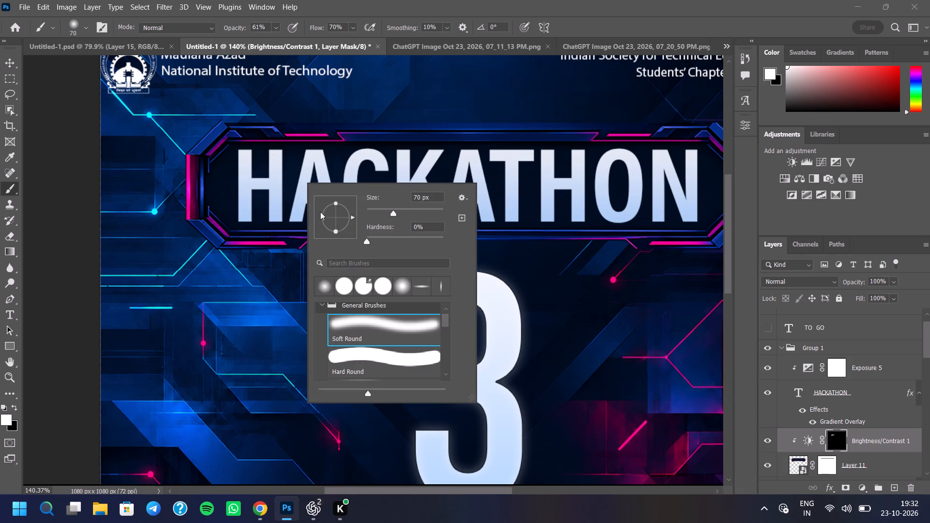
pyautogui.click(358, 365)
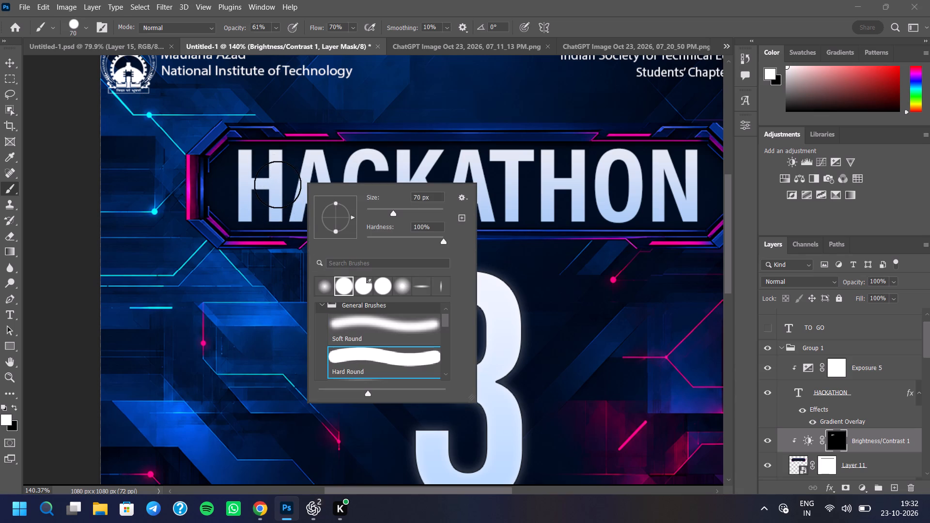
pyautogui.click(271, 10)
pyautogui.click(273, 26)
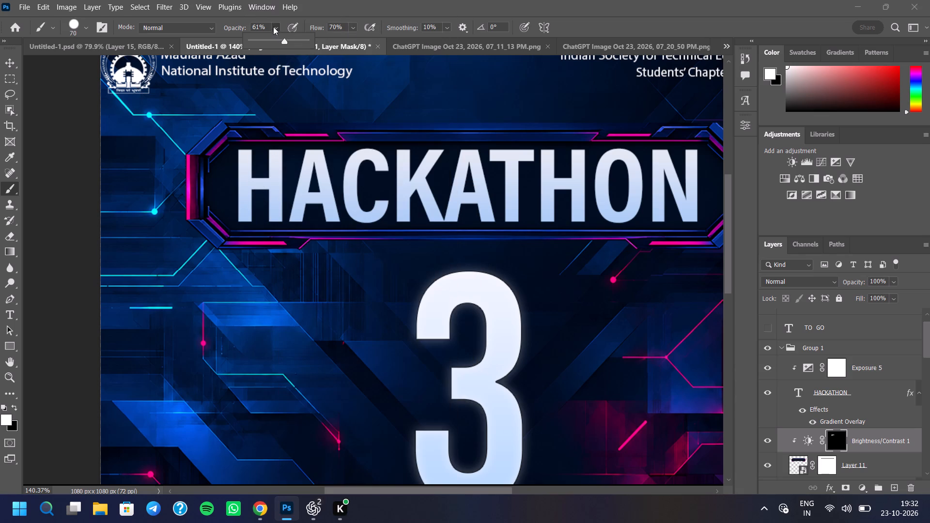
pyautogui.moveTo(281, 39); pyautogui.dragTo(311, 44)
pyautogui.click(353, 24)
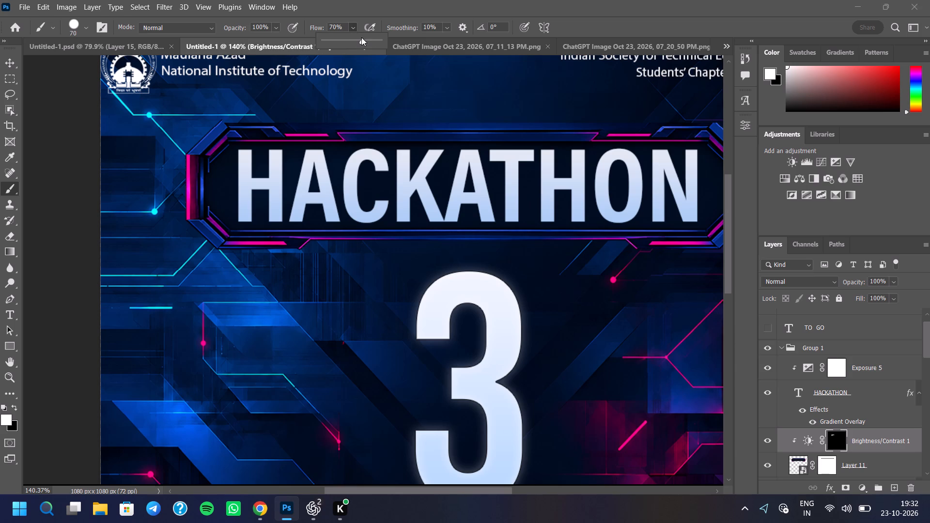
pyautogui.moveTo(363, 37); pyautogui.dragTo(388, 40)
pyautogui.moveTo(375, 38); pyautogui.dragTo(387, 41)
pyautogui.click(306, 182)
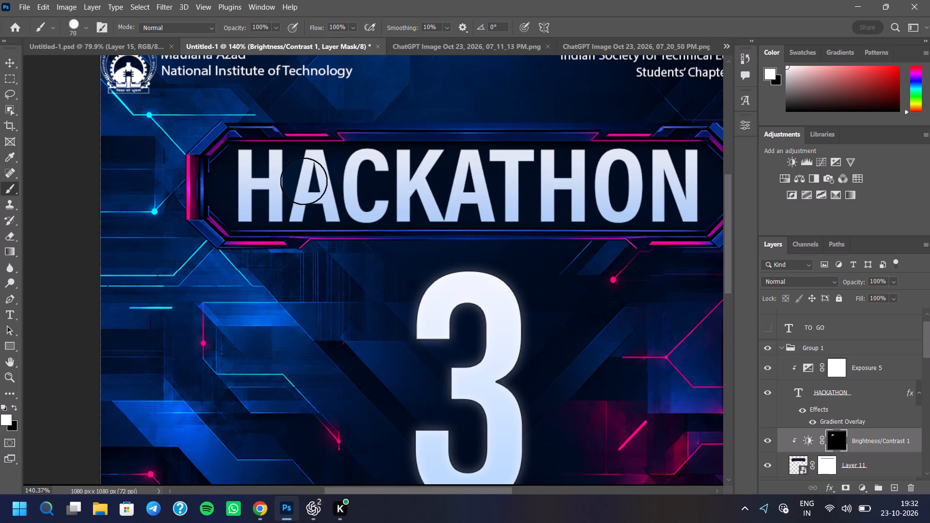
# Enlarge the hard Brush to 105 px and paint white on the Brightness/Contrast mask across HACKATHON and back.
pyautogui.rightClick(303, 181)
pyautogui.click(397, 210)
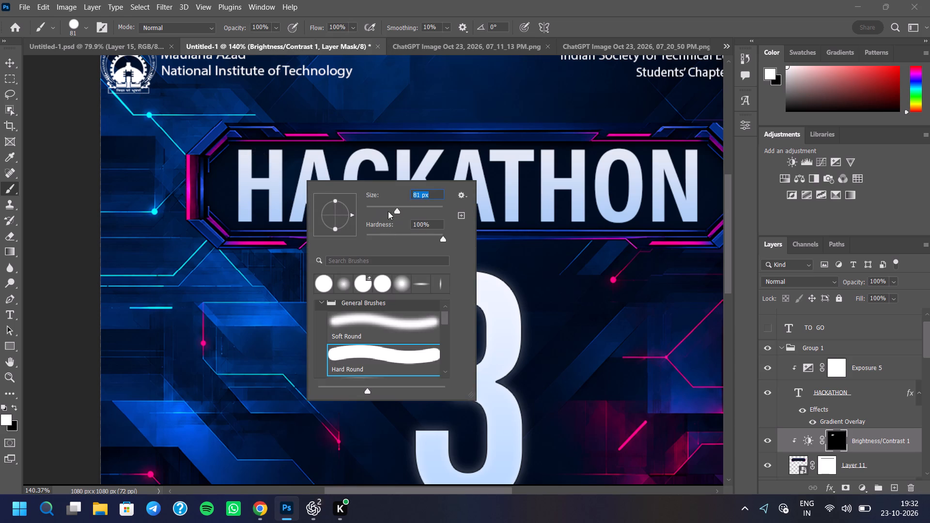
pyautogui.click(406, 209)
pyautogui.click(263, 186)
pyautogui.moveTo(263, 185); pyautogui.dragTo(662, 184)
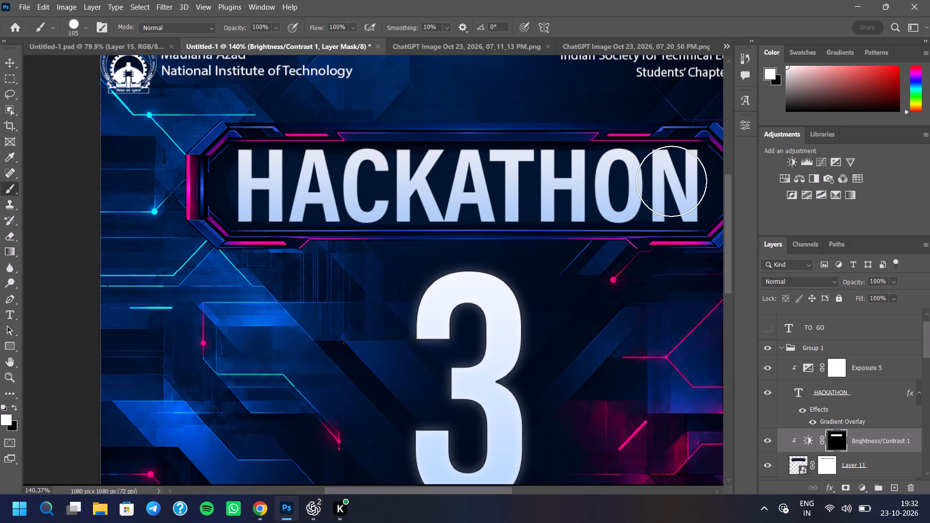
pyautogui.click(671, 181)
pyautogui.moveTo(680, 185); pyautogui.dragTo(406, 178)
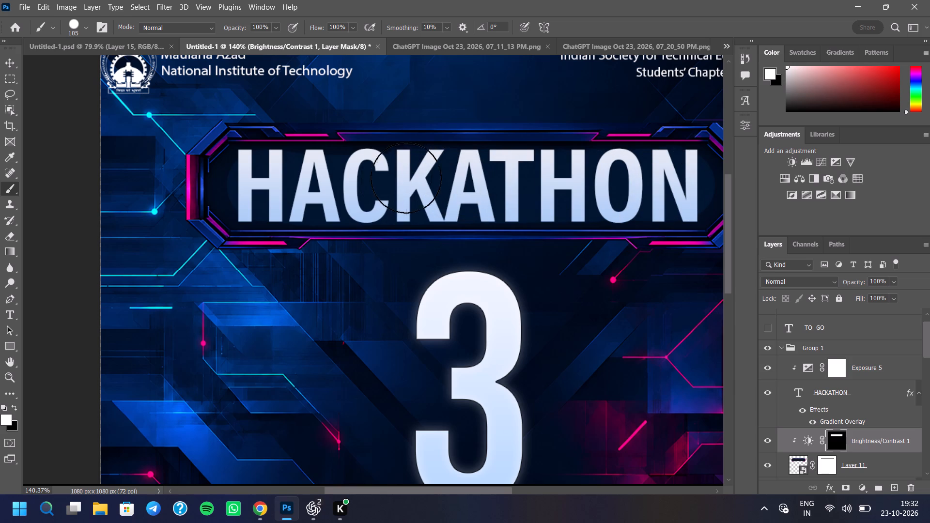
pyautogui.moveTo(406, 178); pyautogui.dragTo(254, 179)
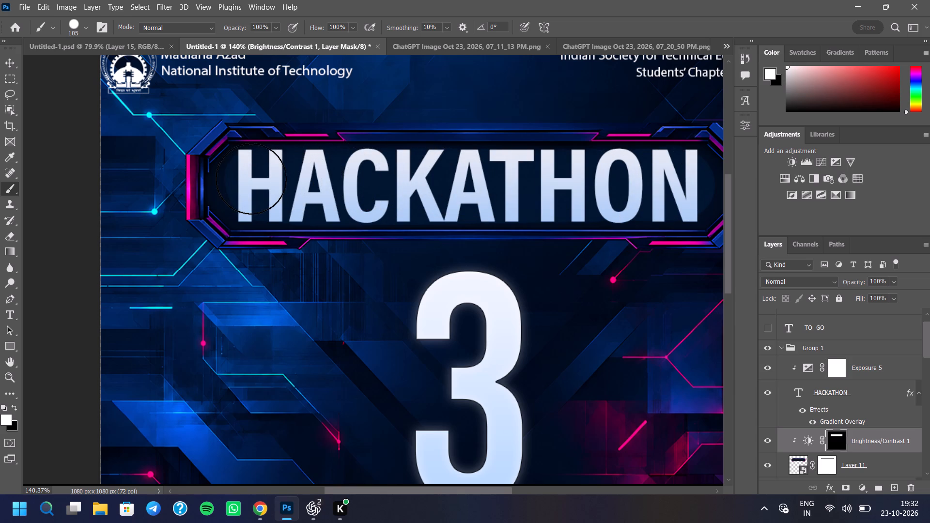
# Dab white over the opening H of HACKATHON on the Brightness/Contrast mask to fill the area around it.
pyautogui.click(251, 179)
pyautogui.click(243, 183)
pyautogui.click(244, 191)
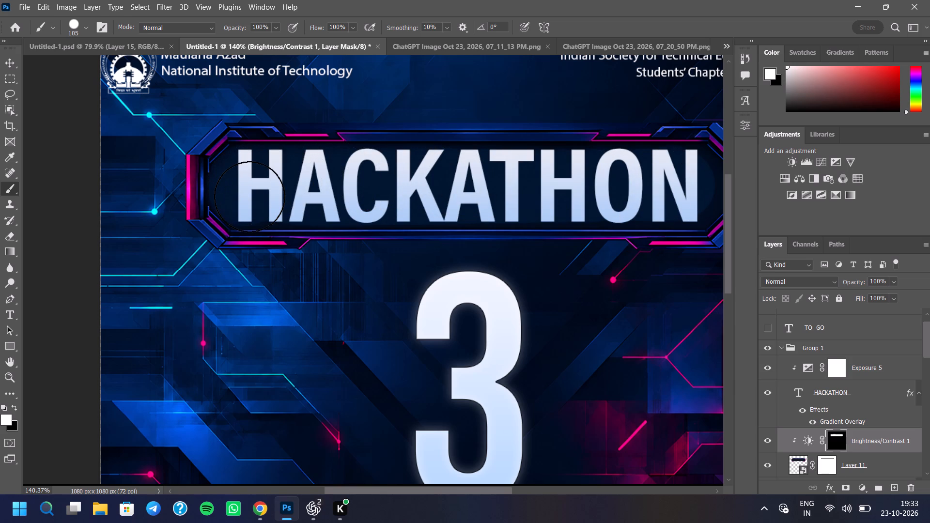
pyautogui.click(239, 191)
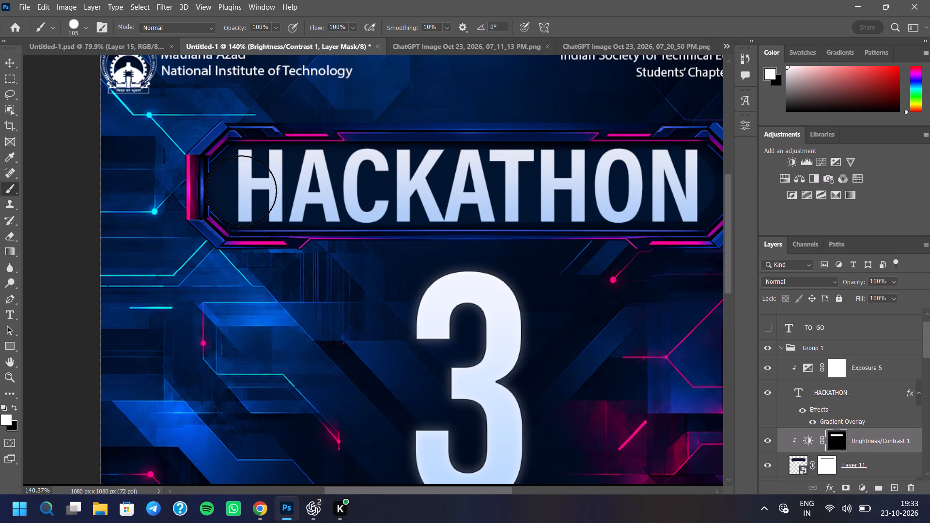
pyautogui.click(241, 191)
pyautogui.click(247, 179)
pyautogui.moveTo(248, 179); pyautogui.dragTo(260, 180)
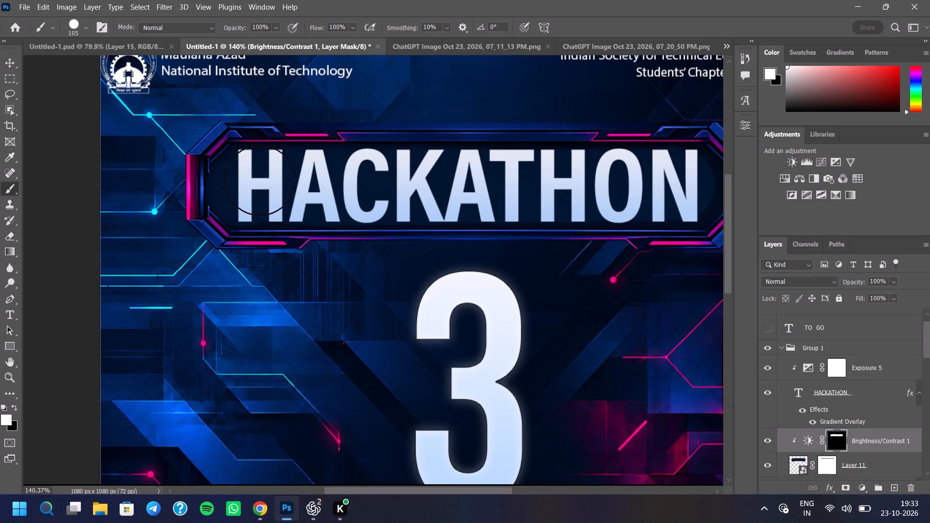
# Paint repeated white strokes through the middle of HACKATHON on the mask, from the first H to the N.
pyautogui.moveTo(260, 180); pyautogui.dragTo(365, 180)
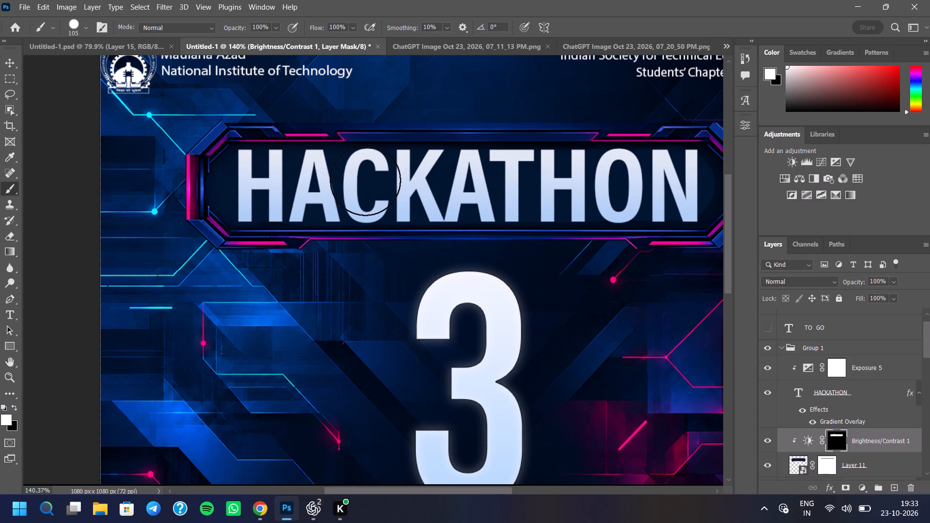
pyautogui.moveTo(365, 180); pyautogui.dragTo(390, 180)
pyautogui.moveTo(345, 176); pyautogui.dragTo(418, 178)
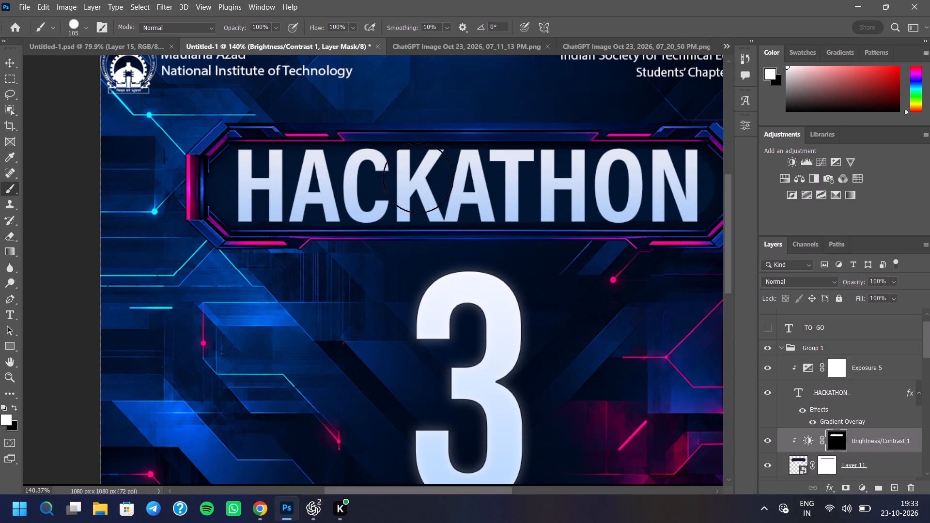
pyautogui.moveTo(418, 178); pyautogui.dragTo(675, 177)
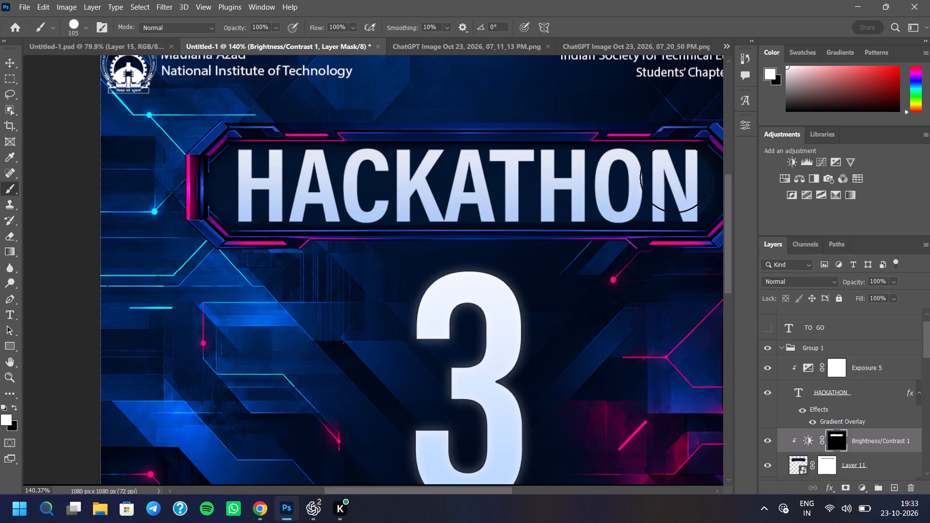
pyautogui.moveTo(675, 177); pyautogui.dragTo(682, 178)
pyautogui.moveTo(319, 193); pyautogui.dragTo(342, 192)
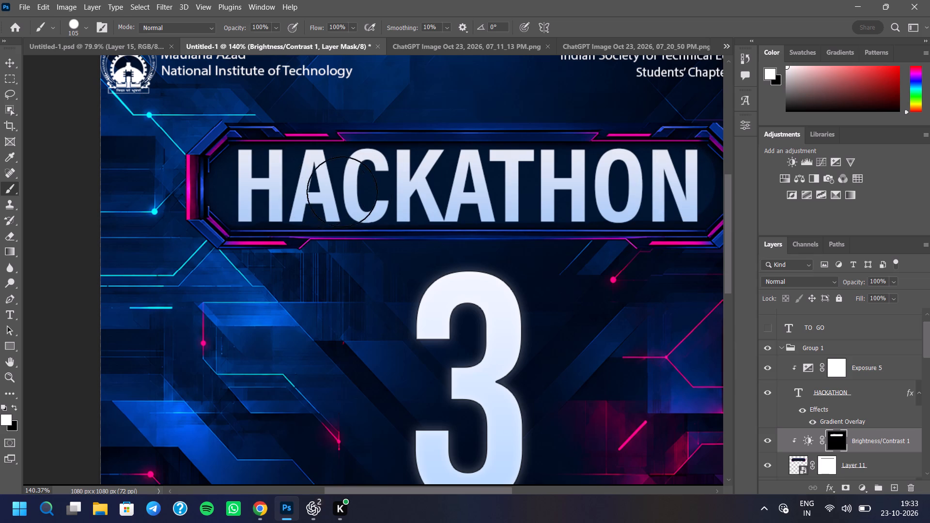
pyautogui.moveTo(342, 192); pyautogui.dragTo(563, 190)
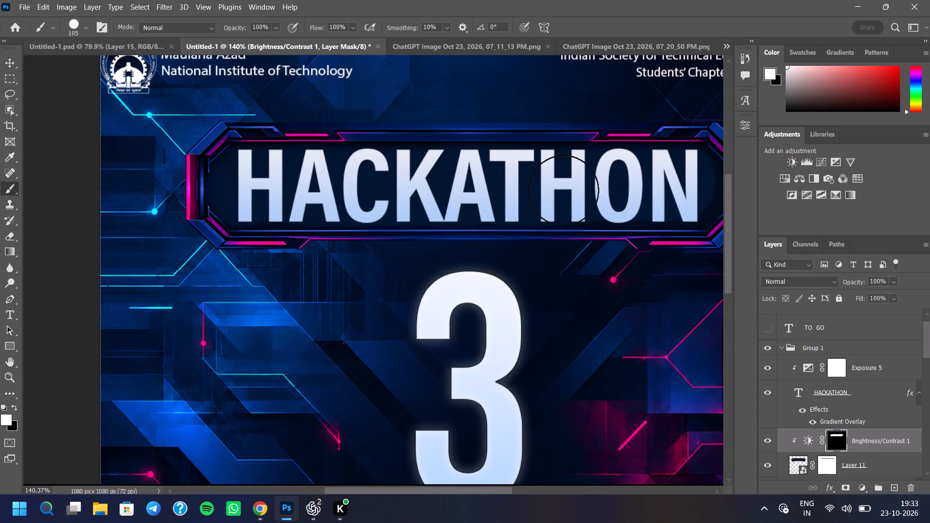
pyautogui.moveTo(563, 190); pyautogui.dragTo(680, 191)
# Dab white over and around the final N of HACKATHON on the mask with the 105 px hard Brush.
pyautogui.scroll(-4, 276, 265)
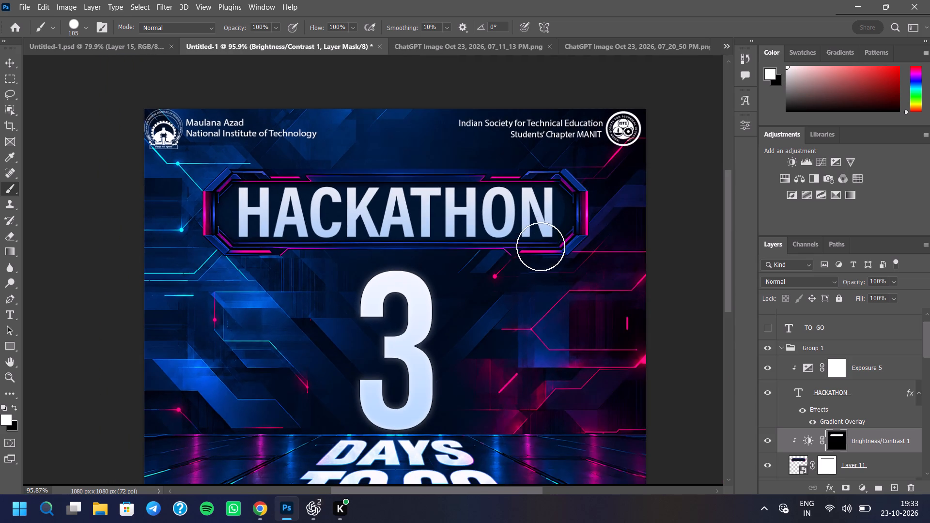
pyautogui.scroll(8, 532, 231)
pyautogui.click(555, 204)
pyautogui.click(558, 207)
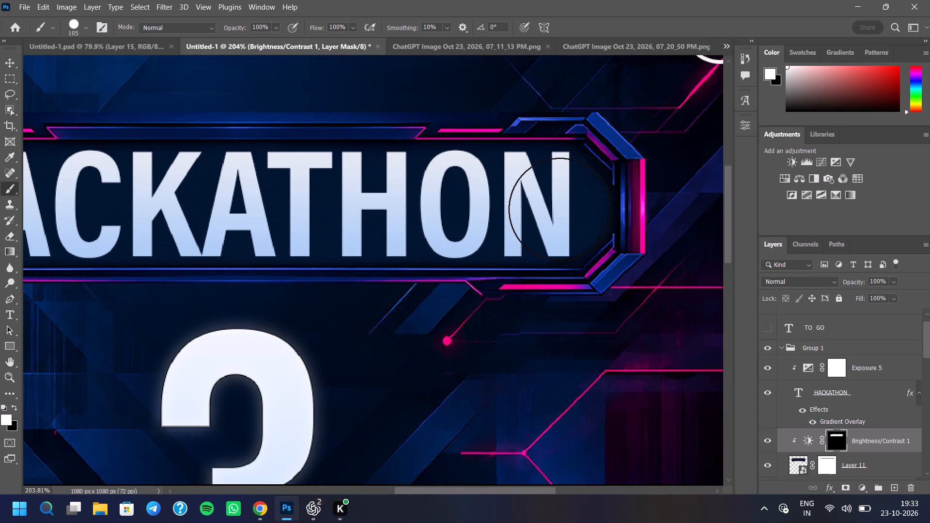
pyautogui.click(561, 210)
pyautogui.click(563, 207)
pyautogui.doubleClick(563, 201)
pyautogui.click(553, 195)
pyautogui.click(545, 192)
pyautogui.click(540, 189)
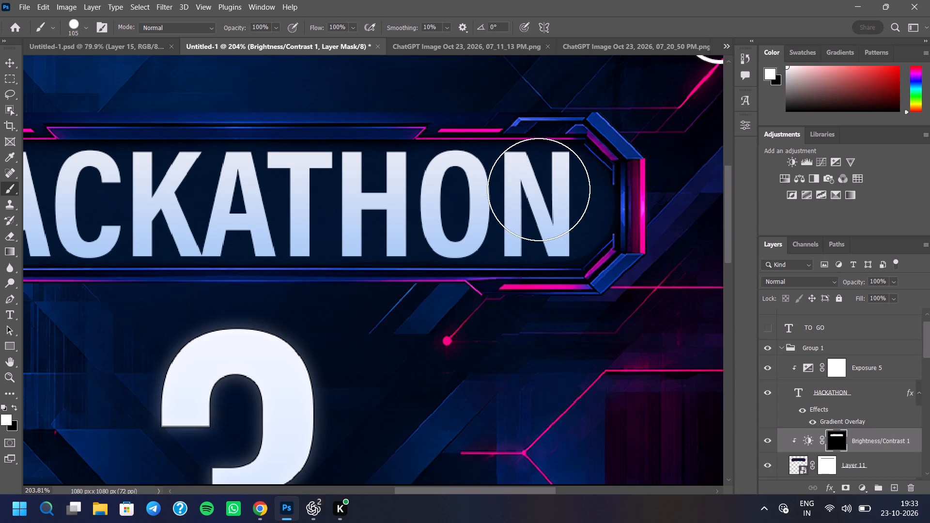
pyautogui.click(506, 194)
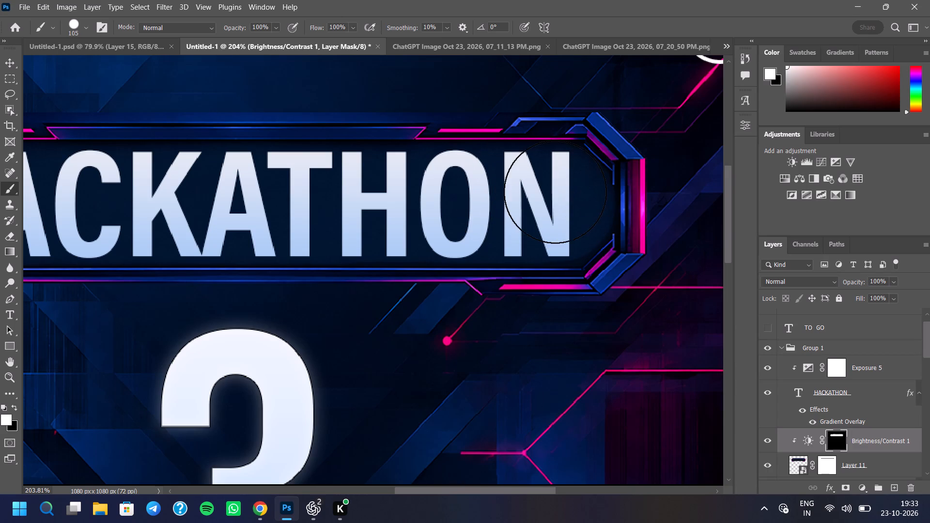
pyautogui.doubleClick(555, 192)
pyautogui.click(556, 212)
pyautogui.click(558, 214)
pyautogui.click(564, 212)
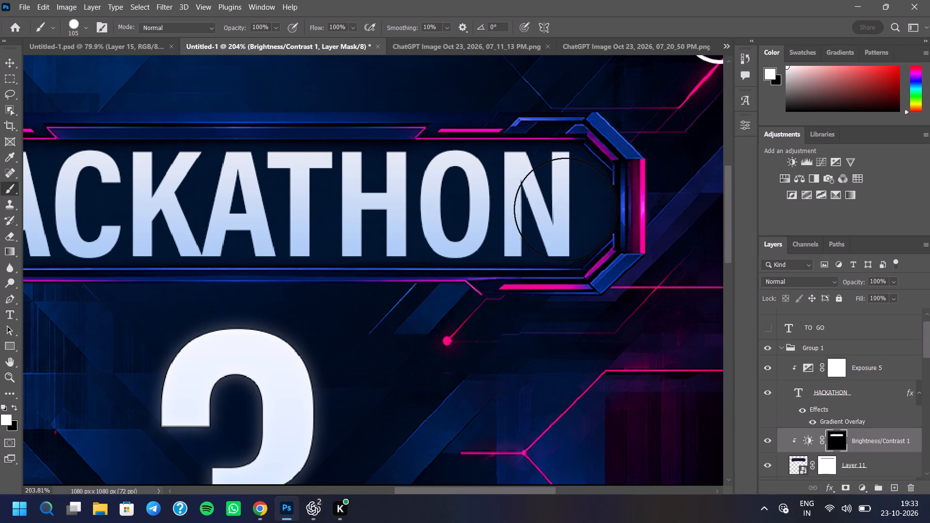
pyautogui.click(565, 207)
pyautogui.moveTo(562, 200); pyautogui.dragTo(558, 200)
pyautogui.moveTo(549, 199); pyautogui.dragTo(545, 199)
pyautogui.moveTo(539, 199); pyautogui.dragTo(533, 200)
pyautogui.click(525, 200)
# Dab white on the mask over the opening H of HACKATHON and the gap before the first A.
pyautogui.scroll(-6, 523, 224)
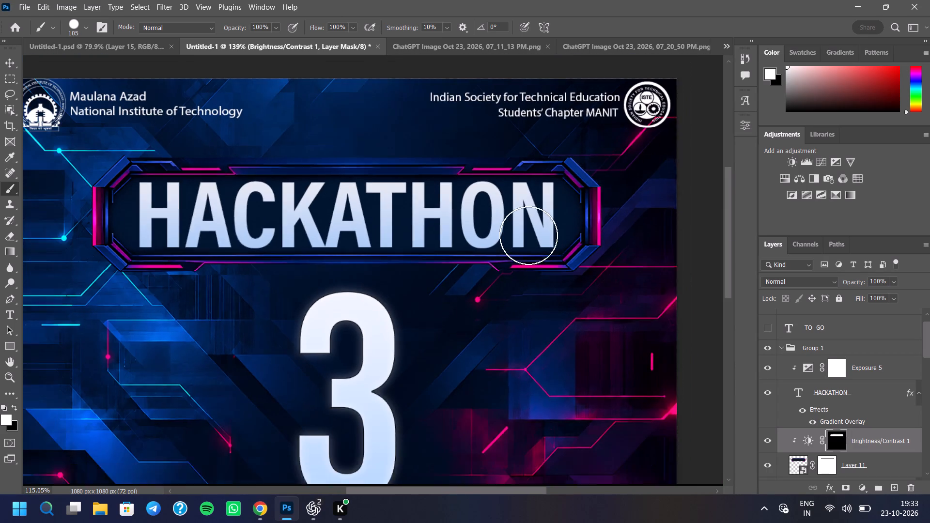
pyautogui.scroll(-9, 315, 217)
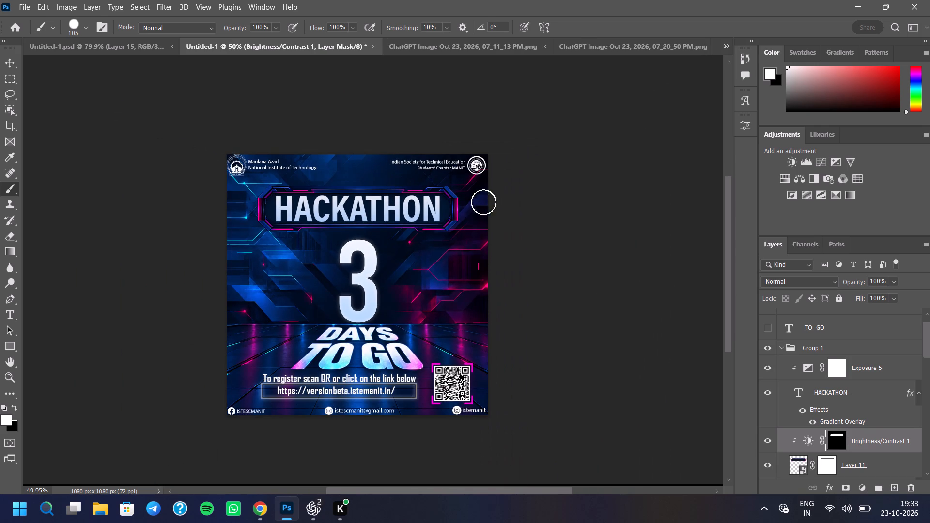
pyautogui.scroll(14, 291, 217)
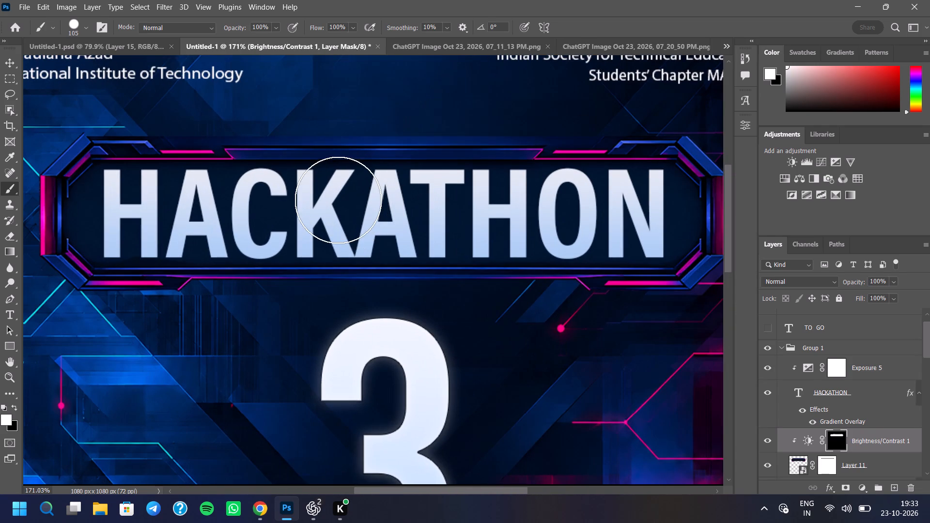
pyautogui.scroll(8, 105, 169)
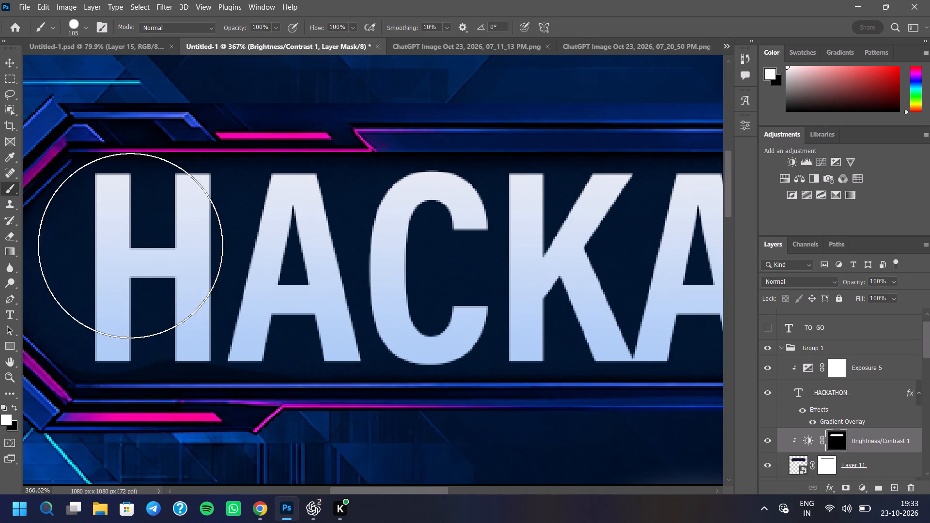
pyautogui.click(130, 245)
pyautogui.click(121, 246)
pyautogui.click(133, 248)
pyautogui.click(142, 247)
pyautogui.click(148, 247)
pyautogui.click(157, 247)
pyautogui.click(165, 246)
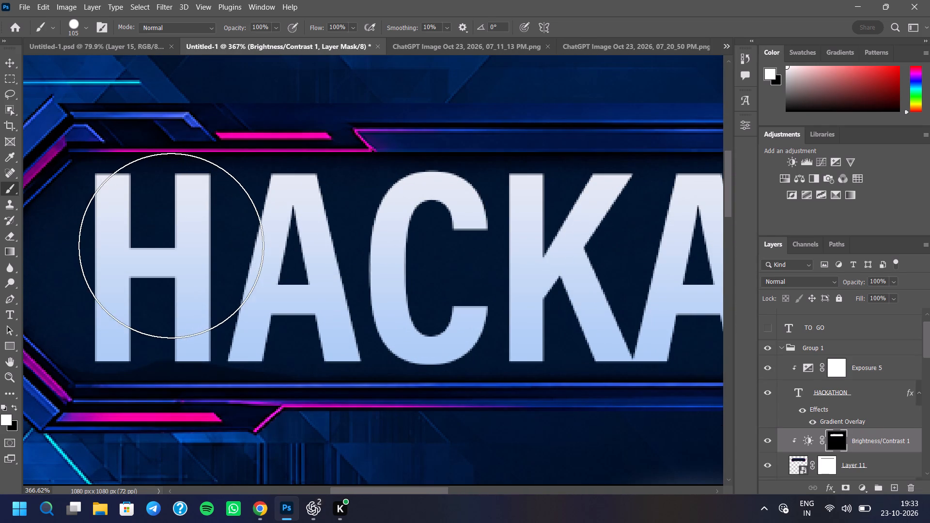
pyautogui.click(173, 245)
pyautogui.click(179, 245)
pyautogui.click(206, 250)
pyautogui.click(211, 247)
# Paint white mask strokes through the middle of the letters HACKAT to even out the adjustment.
pyautogui.moveTo(218, 247); pyautogui.dragTo(297, 245)
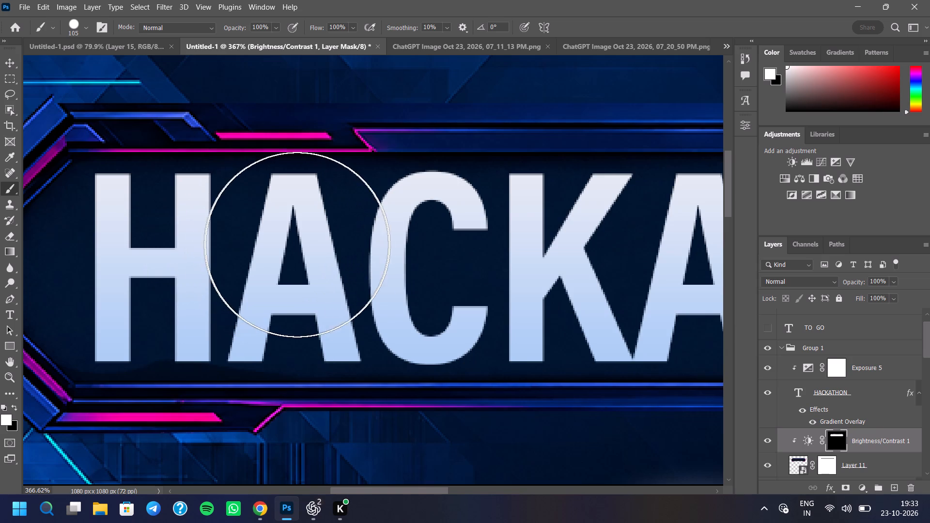
pyautogui.moveTo(297, 245); pyautogui.dragTo(491, 246)
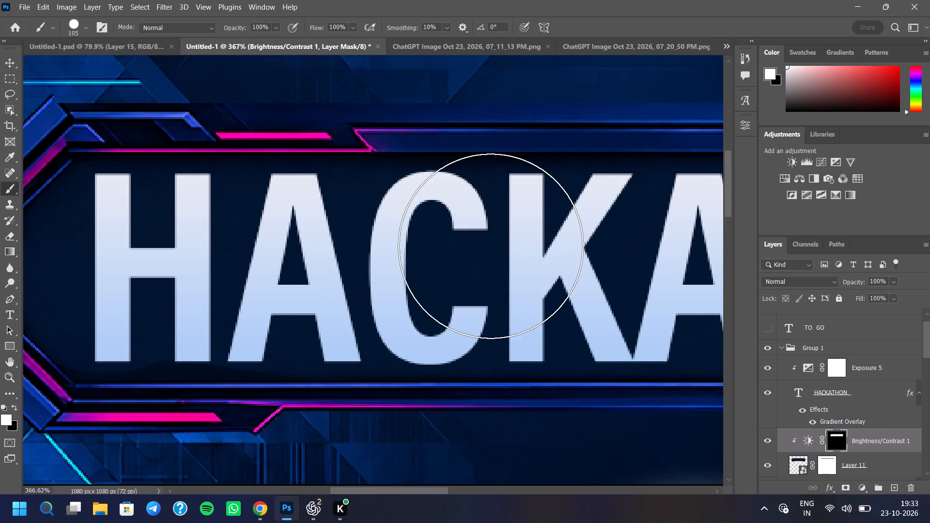
pyautogui.moveTo(491, 246); pyautogui.dragTo(491, 246)
pyautogui.click(114, 247)
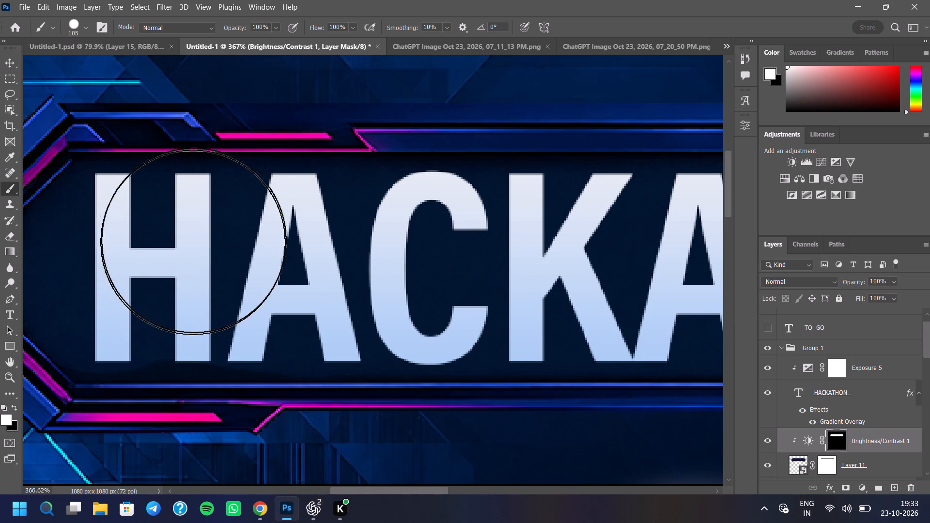
pyautogui.scroll(-4, 159, 237)
pyautogui.moveTo(353, 245); pyautogui.dragTo(437, 243)
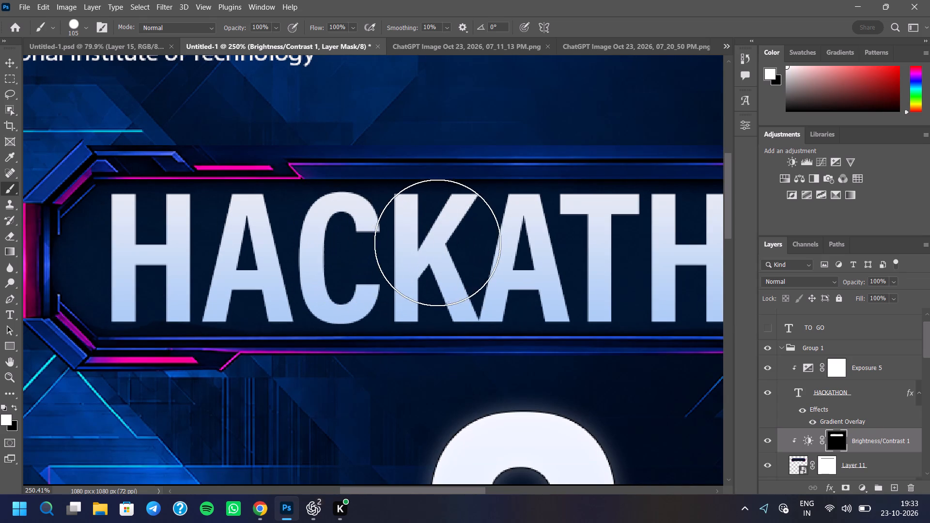
pyautogui.moveTo(437, 243); pyautogui.dragTo(547, 238)
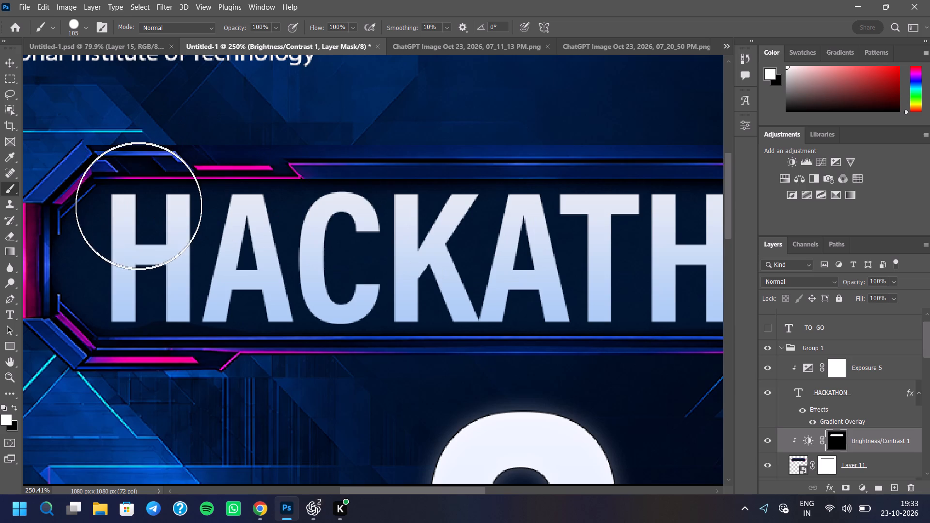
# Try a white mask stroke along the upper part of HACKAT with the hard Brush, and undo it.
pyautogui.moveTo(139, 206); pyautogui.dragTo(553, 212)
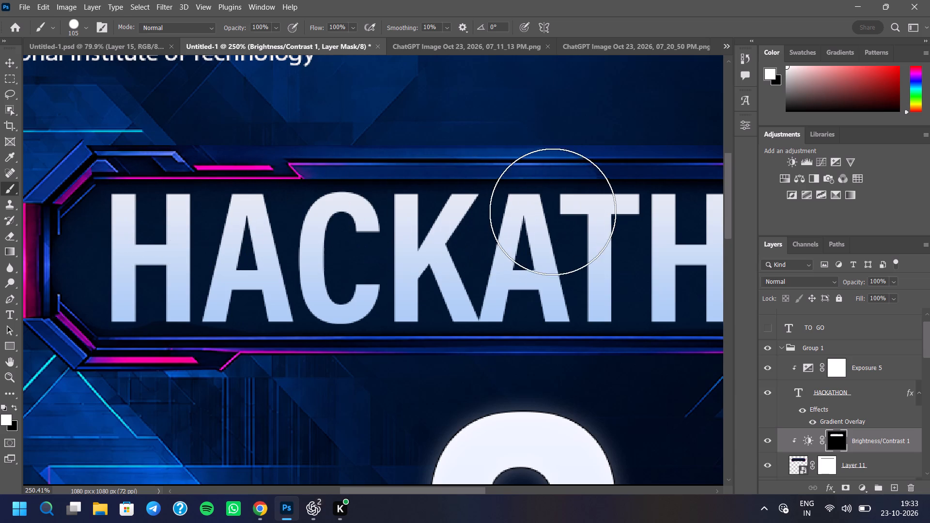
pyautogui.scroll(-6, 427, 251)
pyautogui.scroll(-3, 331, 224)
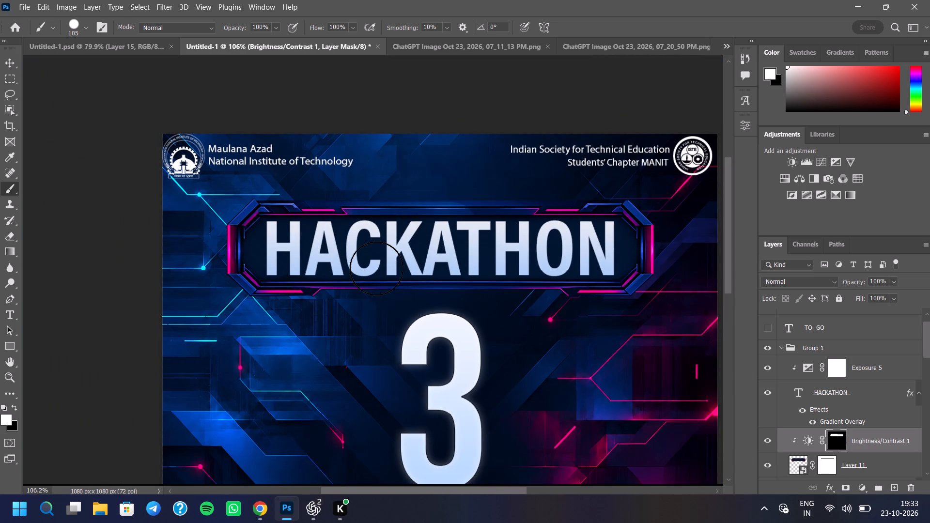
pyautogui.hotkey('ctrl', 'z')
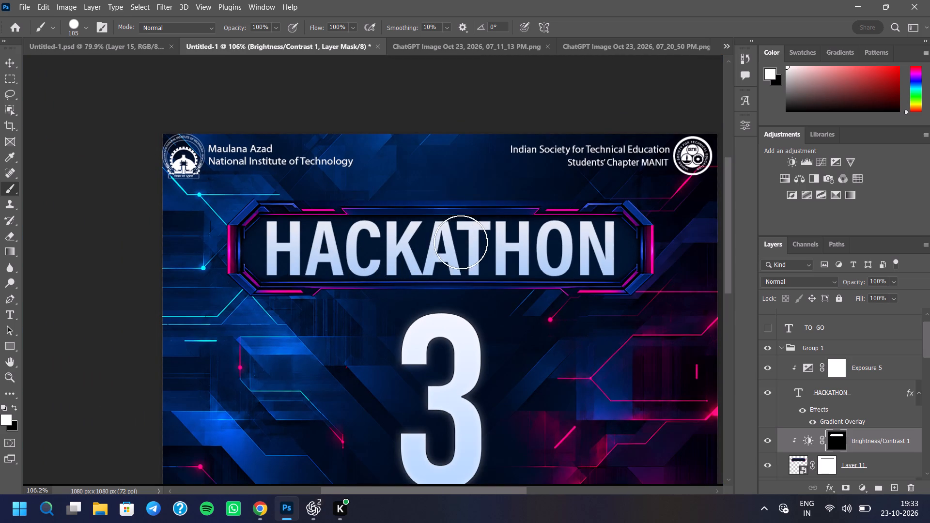
# Switch to the Soft Round brush at 105 px and dab white over the upper part of the first H.
pyautogui.scroll(-8, 460, 222)
pyautogui.scroll(4, 368, 188)
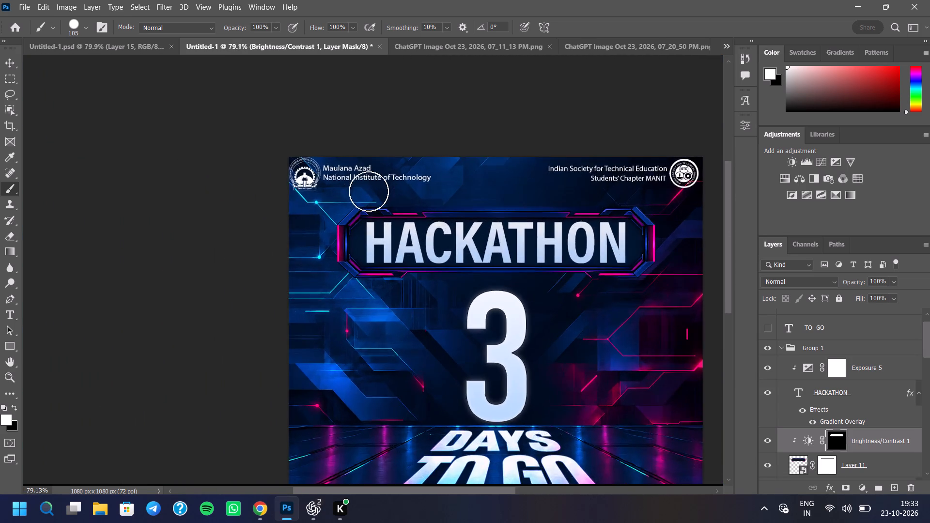
pyautogui.scroll(11, 369, 191)
pyautogui.scroll(-1, 360, 202)
pyautogui.scroll(4, 360, 202)
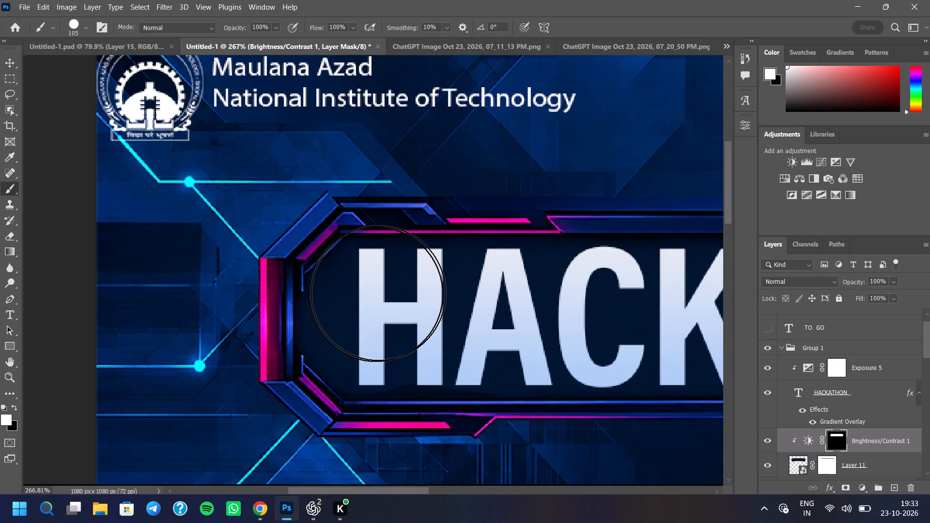
pyautogui.rightClick(376, 290)
pyautogui.click(441, 417)
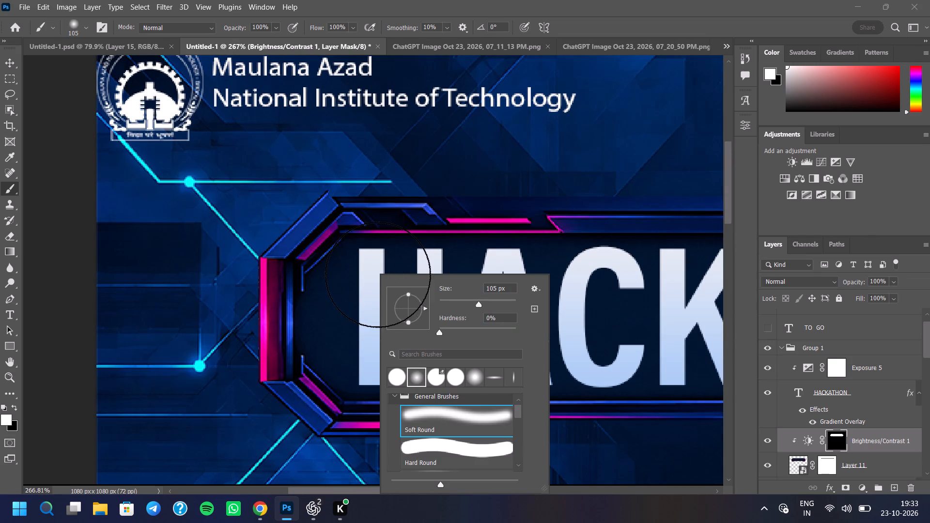
pyautogui.click(378, 275)
pyautogui.doubleClick(366, 280)
pyautogui.moveTo(370, 280); pyautogui.dragTo(375, 280)
pyautogui.moveTo(389, 280); pyautogui.dragTo(393, 280)
pyautogui.moveTo(407, 281); pyautogui.dragTo(412, 281)
pyautogui.moveTo(421, 282); pyautogui.dragTo(438, 282)
# Continue the soft white dabs on the mask along the upper part of the letters A, C and K.
pyautogui.click(460, 282)
pyautogui.click(476, 281)
pyautogui.click(503, 281)
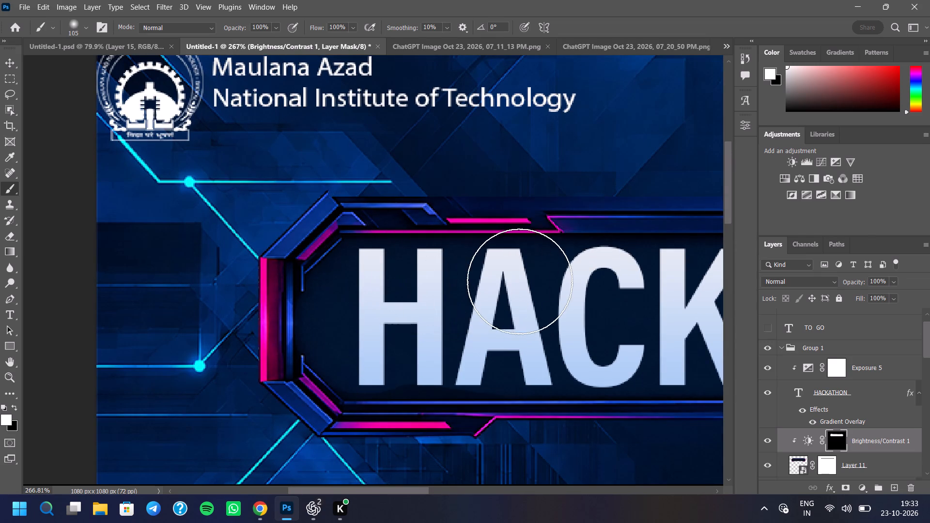
pyautogui.click(521, 280)
pyautogui.moveTo(540, 279); pyautogui.dragTo(545, 279)
pyautogui.click(563, 278)
pyautogui.click(587, 275)
pyautogui.click(617, 274)
pyautogui.moveTo(631, 274); pyautogui.dragTo(639, 274)
pyautogui.click(702, 274)
pyautogui.scroll(-6, 143, 249)
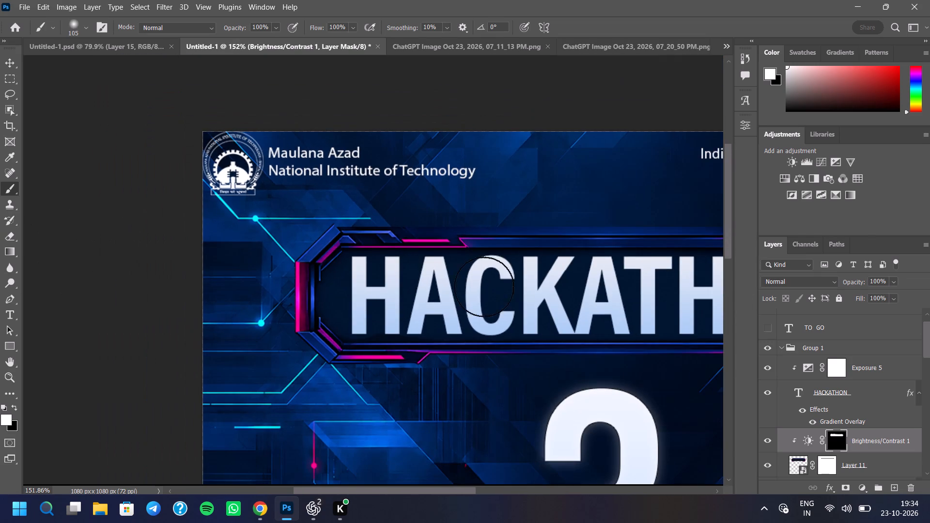
# Paint soft white mask strokes along the upper part of HACKATHON from C to N and down around the final N.
pyautogui.scroll(-4, 176, 334)
pyautogui.scroll(6, 473, 295)
pyautogui.click(429, 258)
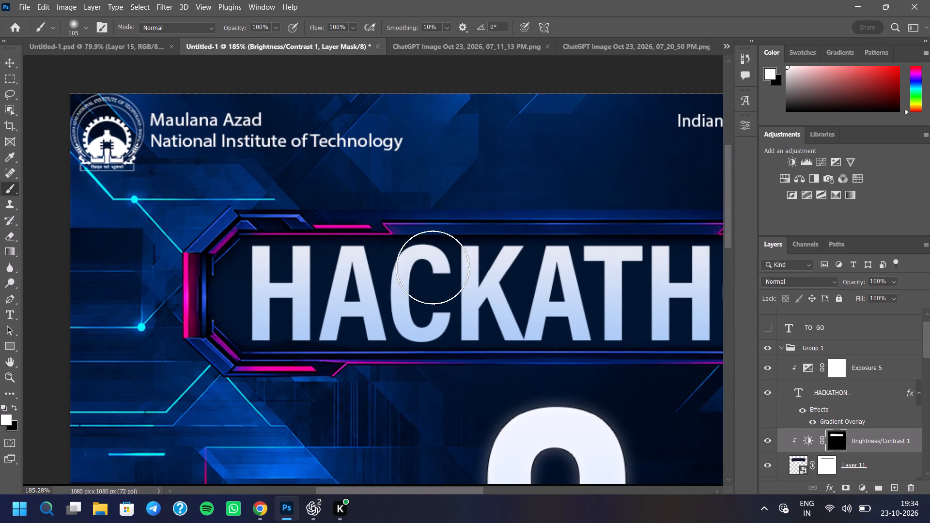
pyautogui.moveTo(433, 267); pyautogui.dragTo(679, 263)
pyautogui.scroll(-4, 256, 271)
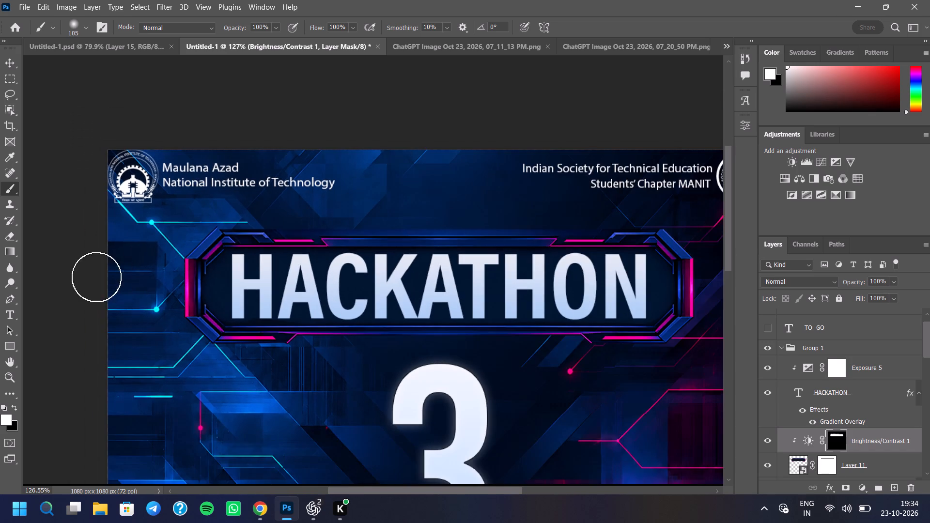
pyautogui.scroll(2, 587, 275)
pyautogui.moveTo(517, 264); pyautogui.dragTo(658, 264)
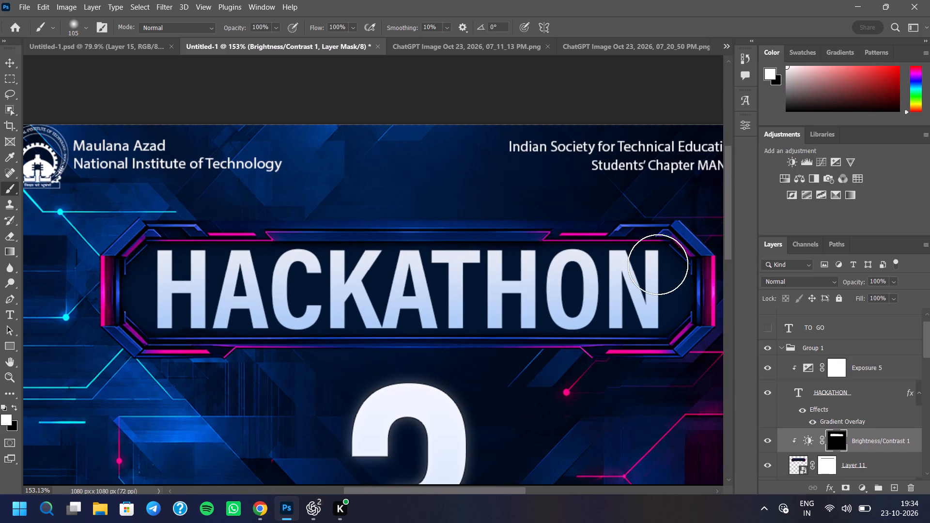
pyautogui.moveTo(658, 264); pyautogui.dragTo(669, 288)
pyautogui.click(668, 294)
pyautogui.click(664, 306)
pyautogui.click(660, 312)
pyautogui.moveTo(653, 311); pyautogui.dragTo(638, 311)
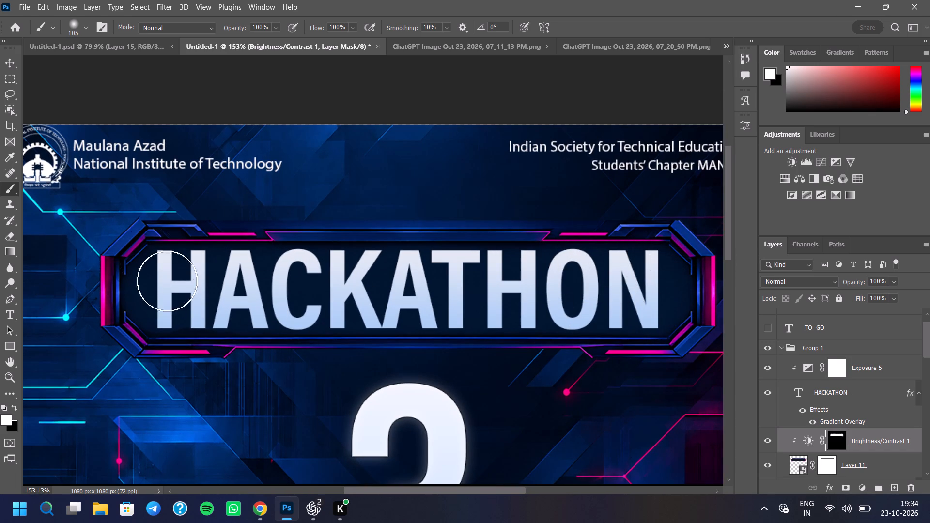
# Add a new layer at the top of the stack and stamp all visible artwork into it.
pyautogui.scroll(-13, 139, 254)
pyautogui.scroll(4, 359, 308)
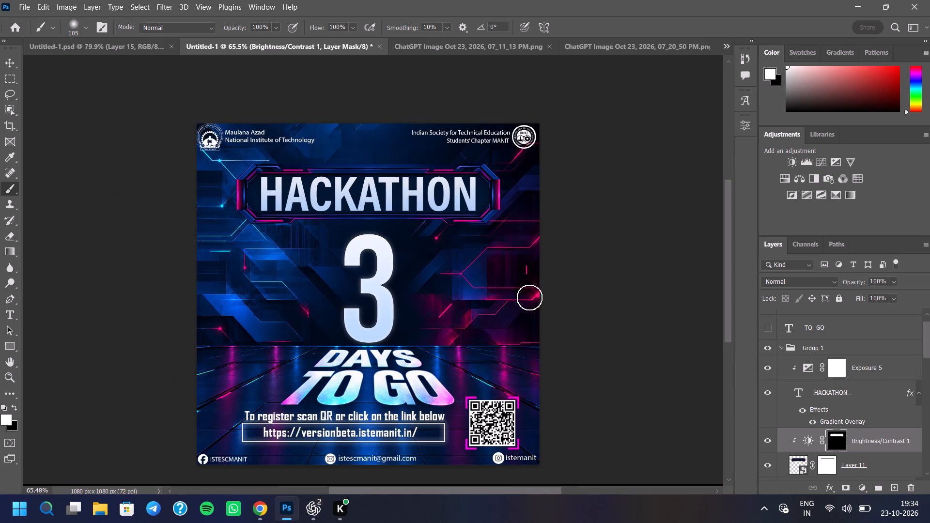
pyautogui.scroll(10, 808, 307)
pyautogui.scroll(-3, 808, 319)
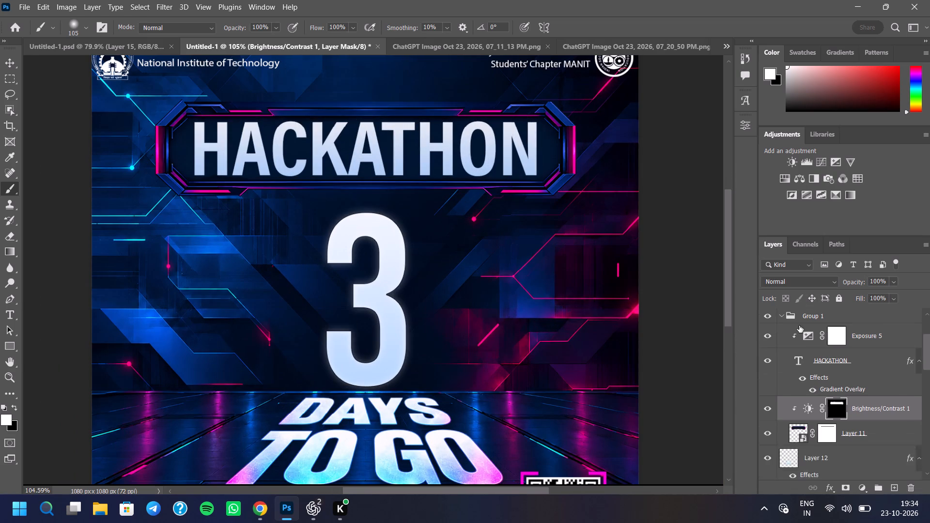
pyautogui.scroll(-8, 799, 325)
pyautogui.scroll(-3, 463, 308)
pyautogui.scroll(15, 860, 403)
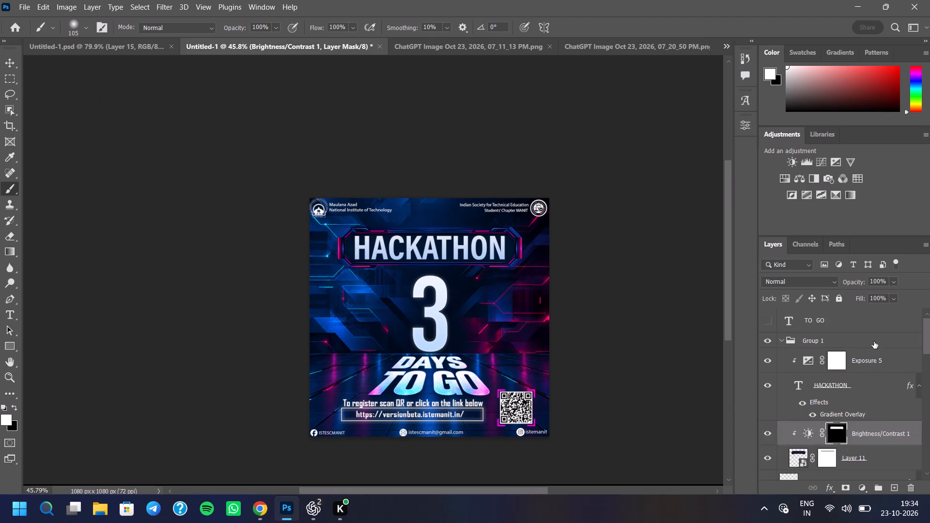
pyautogui.click(872, 326)
pyautogui.click(897, 487)
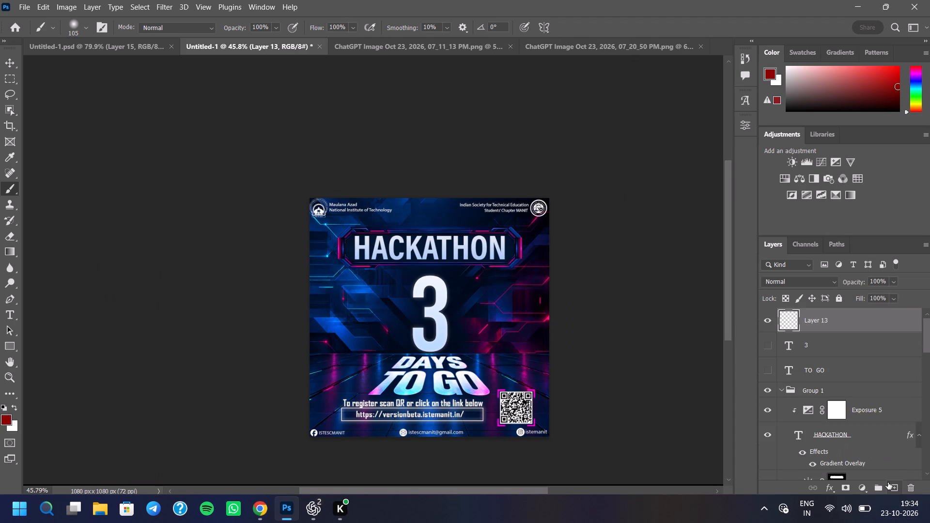
pyautogui.hotkey('ctrl', 'alt', 'shift', 'e')
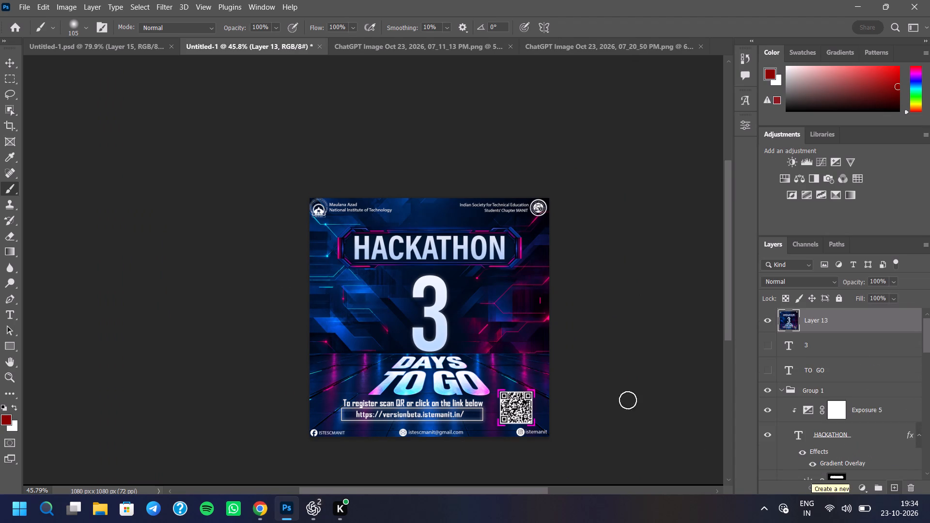
# Open the Camera Raw Filter on the stamped layer and set Exposure to -0.10.
pyautogui.click(161, 6)
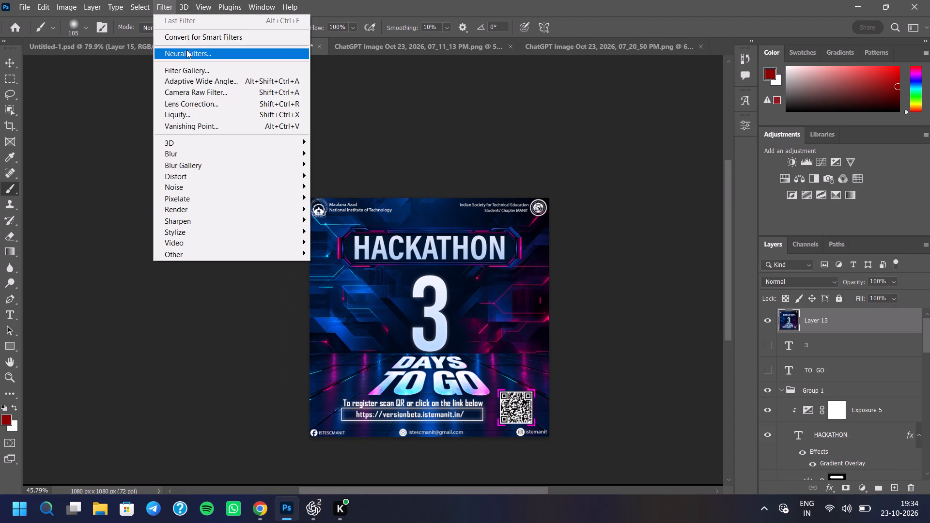
pyautogui.click(186, 94)
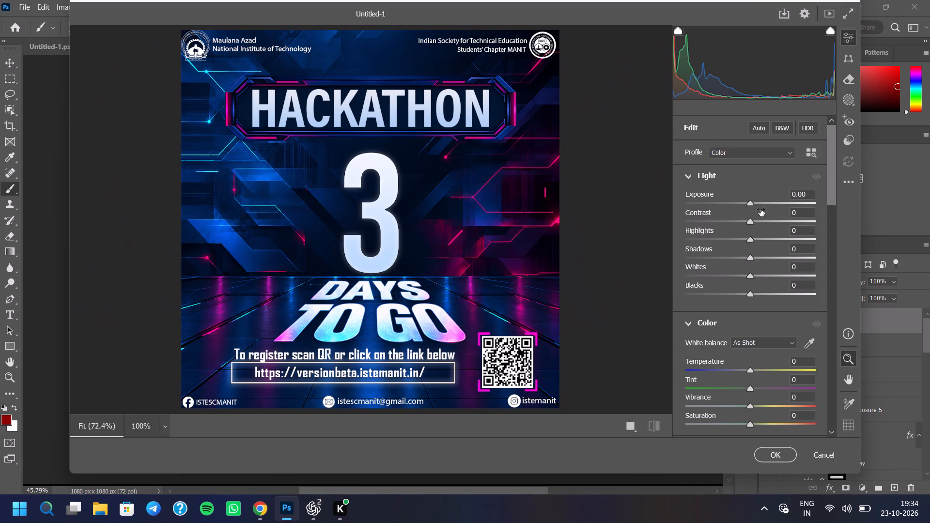
pyautogui.moveTo(753, 203); pyautogui.dragTo(763, 204)
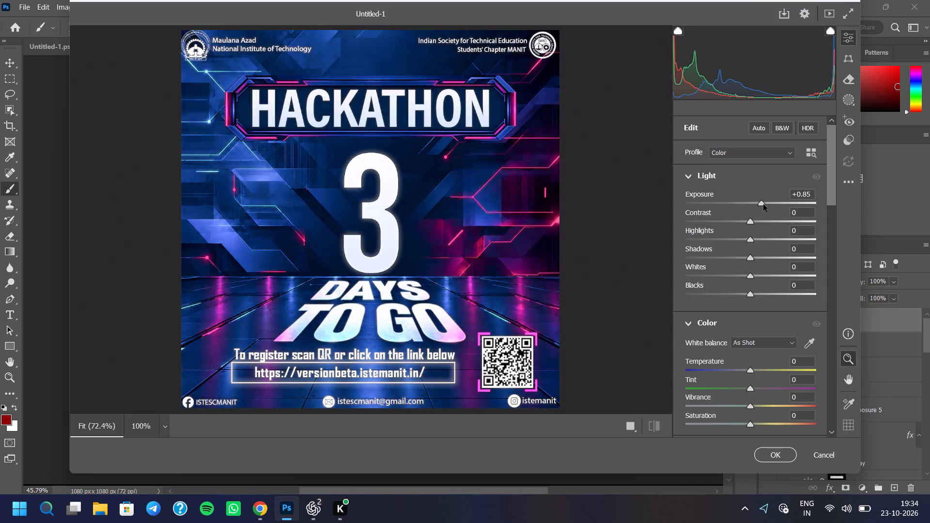
pyautogui.moveTo(763, 204); pyautogui.dragTo(757, 206)
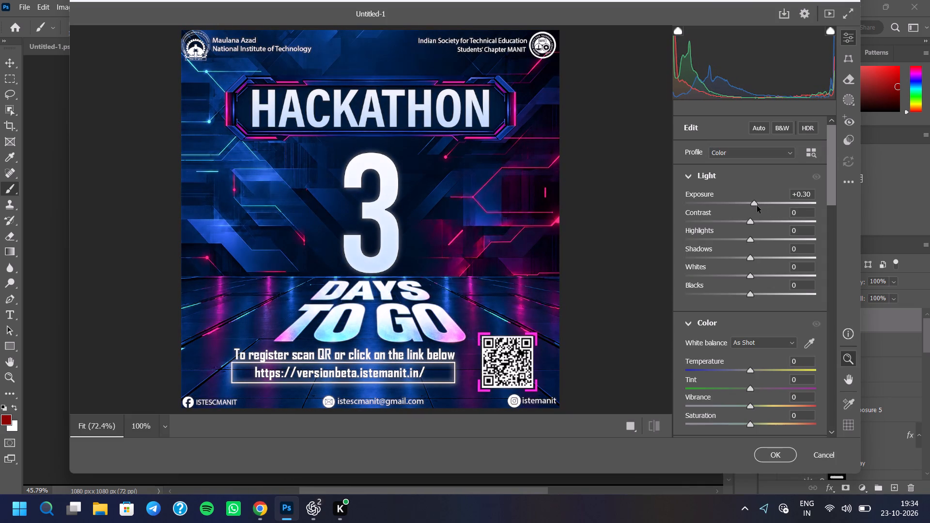
pyautogui.moveTo(757, 206); pyautogui.dragTo(773, 211)
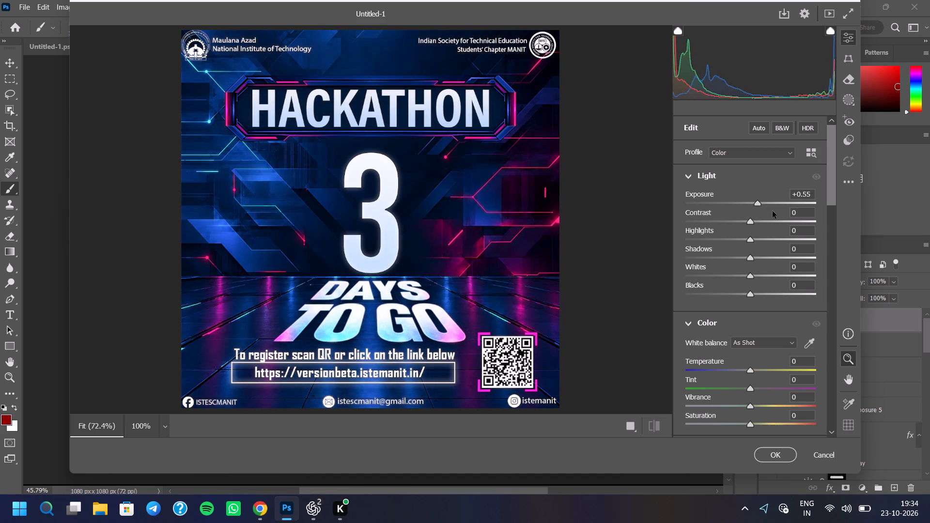
pyautogui.moveTo(773, 211); pyautogui.dragTo(834, 212)
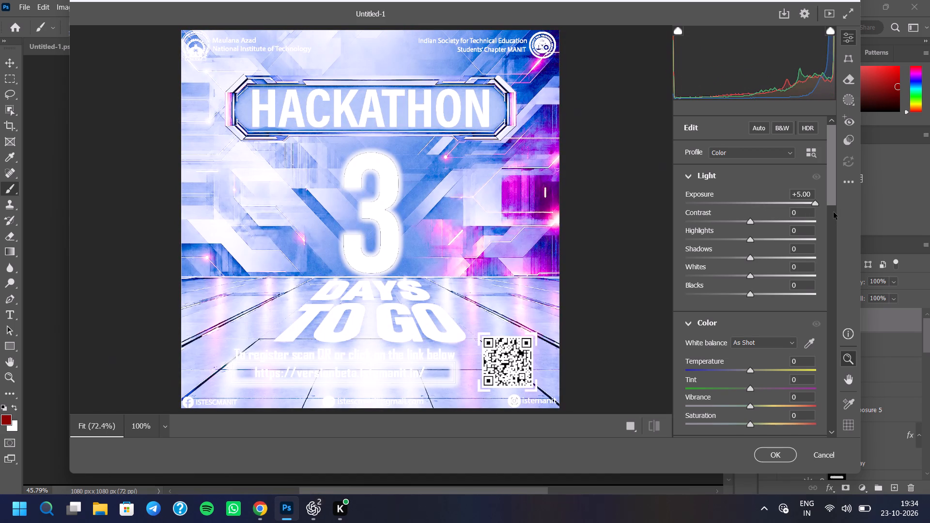
pyautogui.moveTo(834, 212); pyautogui.dragTo(787, 215)
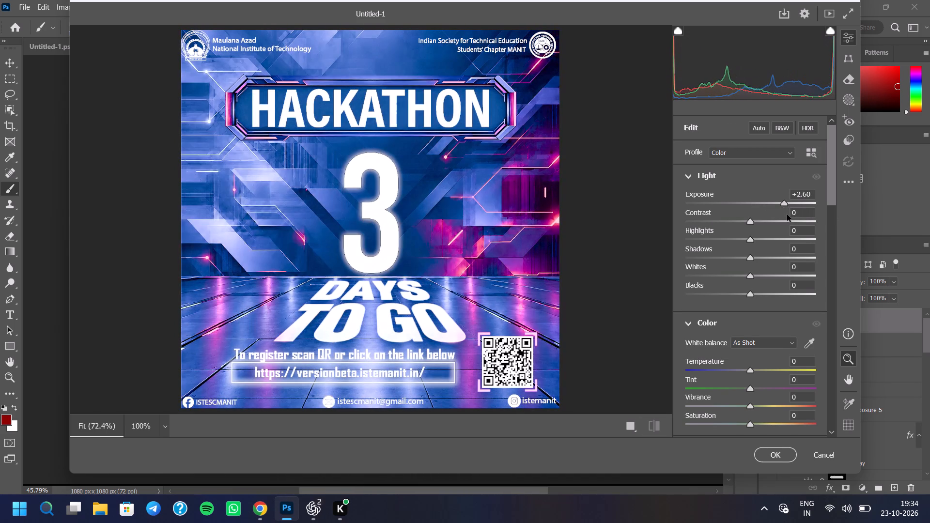
pyautogui.moveTo(787, 215); pyautogui.dragTo(774, 218)
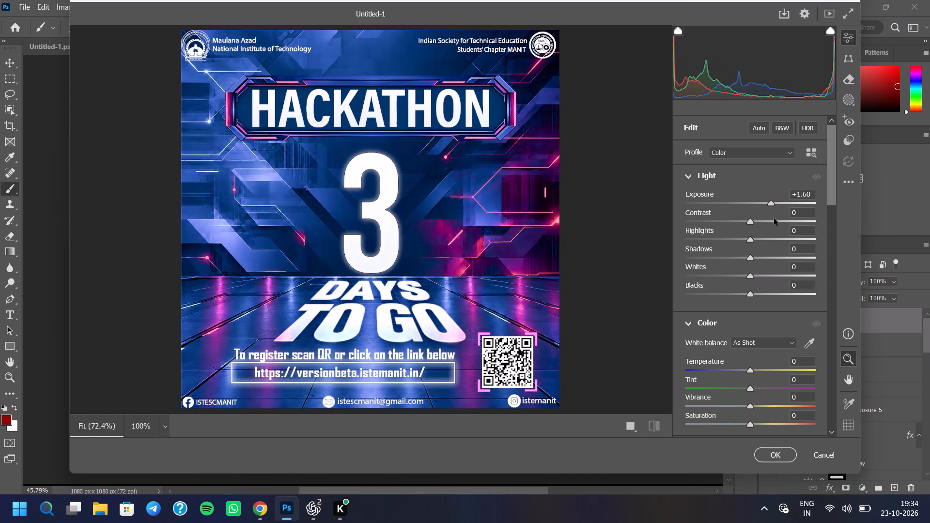
pyautogui.moveTo(774, 218); pyautogui.dragTo(765, 222)
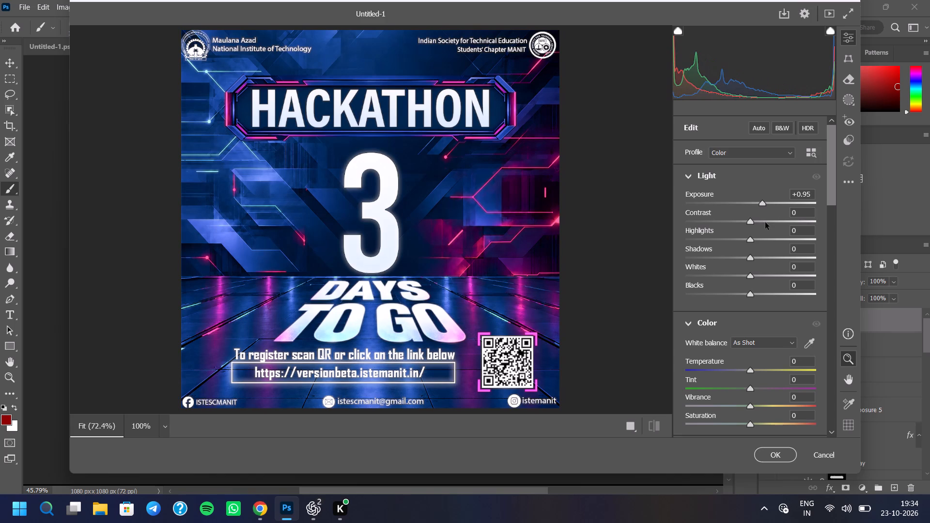
pyautogui.moveTo(765, 222); pyautogui.dragTo(756, 226)
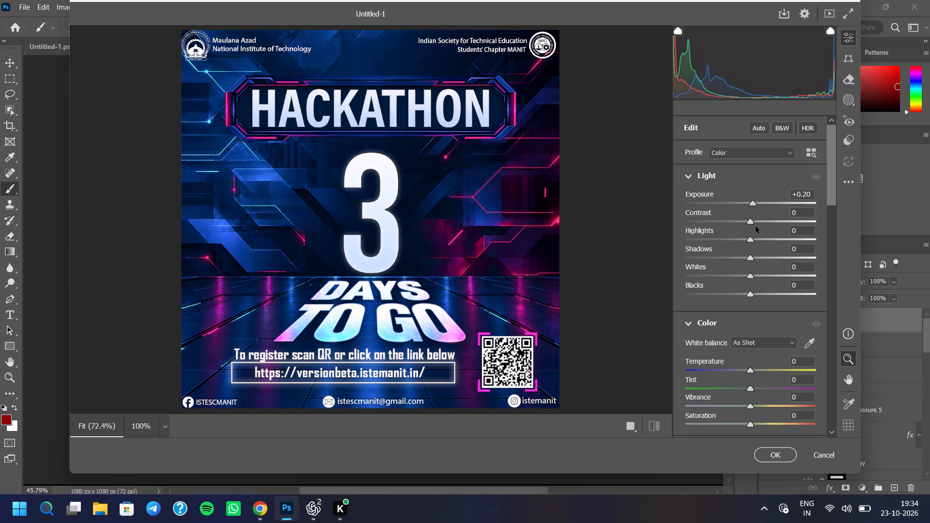
pyautogui.moveTo(756, 226); pyautogui.dragTo(752, 227)
# Set Contrast to -10, Highlights to +12, Shadows to +7 and Whites to +7 in the Light settings.
pyautogui.moveTo(751, 215); pyautogui.dragTo(753, 221)
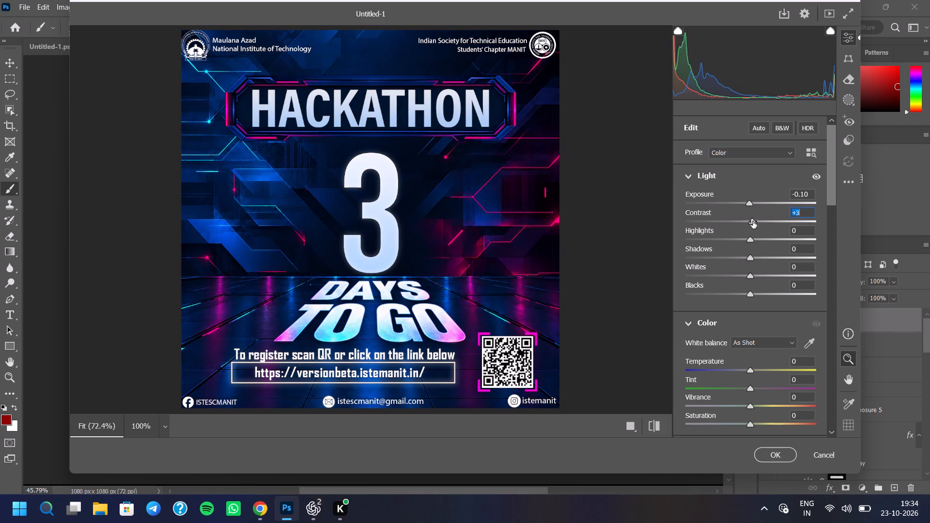
pyautogui.moveTo(753, 221); pyautogui.dragTo(740, 225)
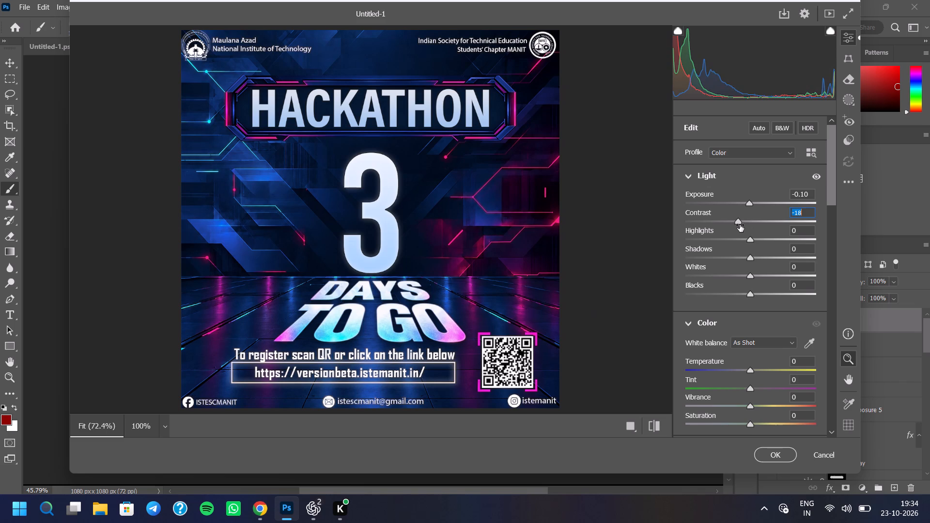
pyautogui.moveTo(740, 225); pyautogui.dragTo(740, 225)
pyautogui.moveTo(748, 237); pyautogui.dragTo(764, 237)
pyautogui.moveTo(751, 256); pyautogui.dragTo(764, 258)
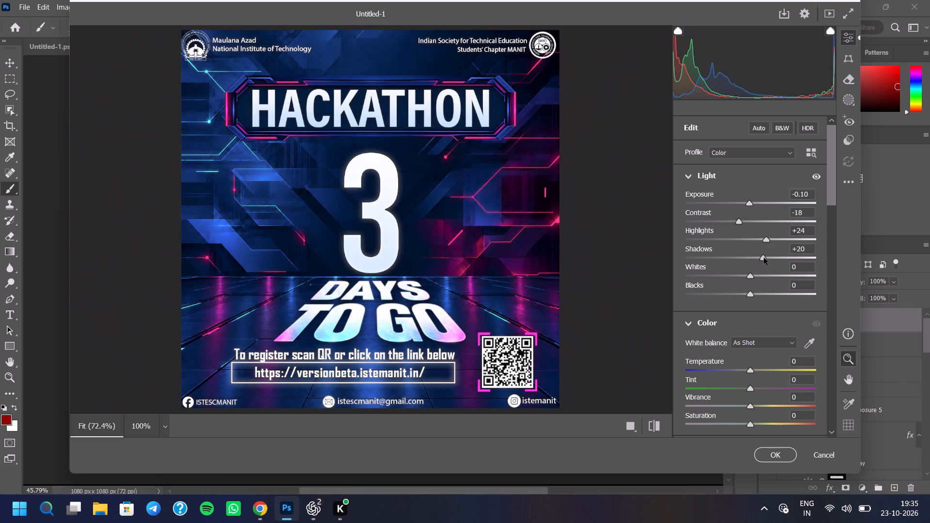
pyautogui.moveTo(764, 258); pyautogui.dragTo(756, 254)
pyautogui.click(762, 241)
pyautogui.click(758, 237)
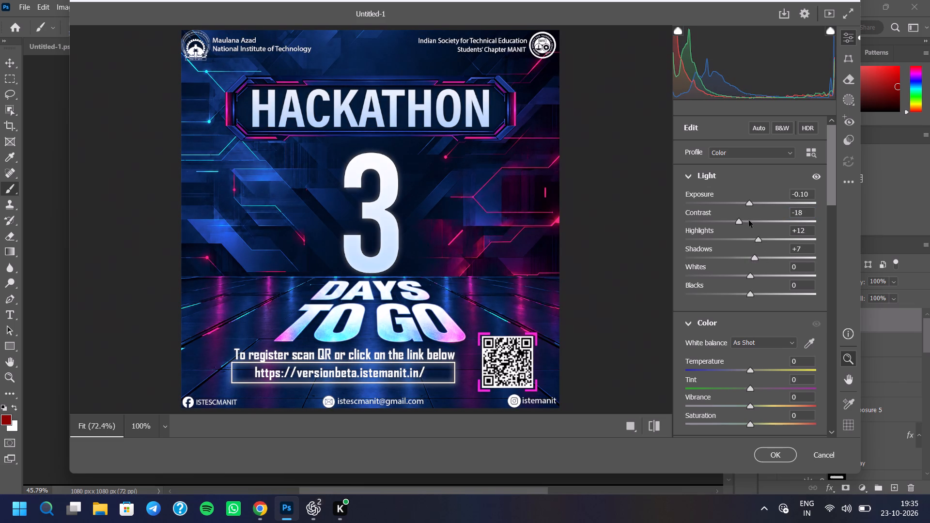
pyautogui.click(742, 219)
pyautogui.click(748, 222)
pyautogui.click(744, 222)
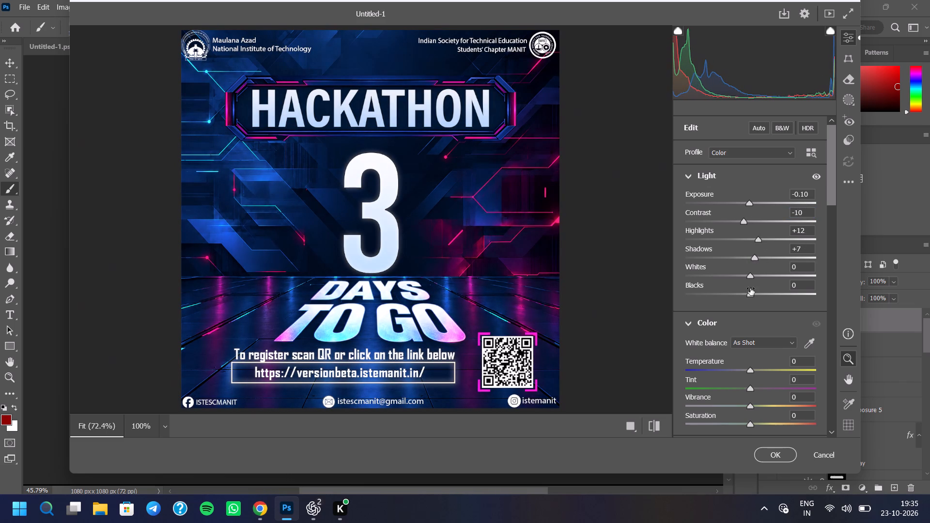
pyautogui.moveTo(750, 274); pyautogui.dragTo(755, 271)
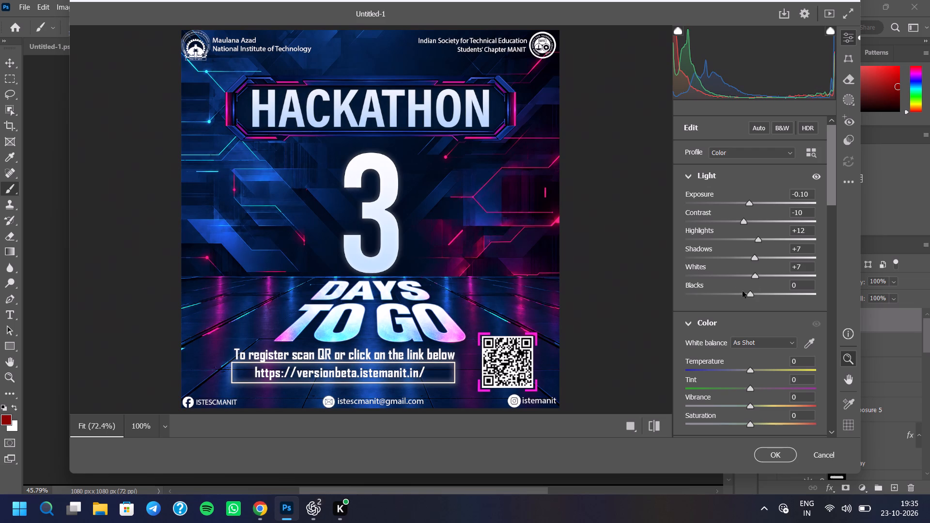
# Set Texture to +10, Clarity to +12 and Dehaze to +9, and apply the Camera Raw Filter.
pyautogui.scroll(-2, 738, 269)
pyautogui.moveTo(749, 327); pyautogui.dragTo(756, 329)
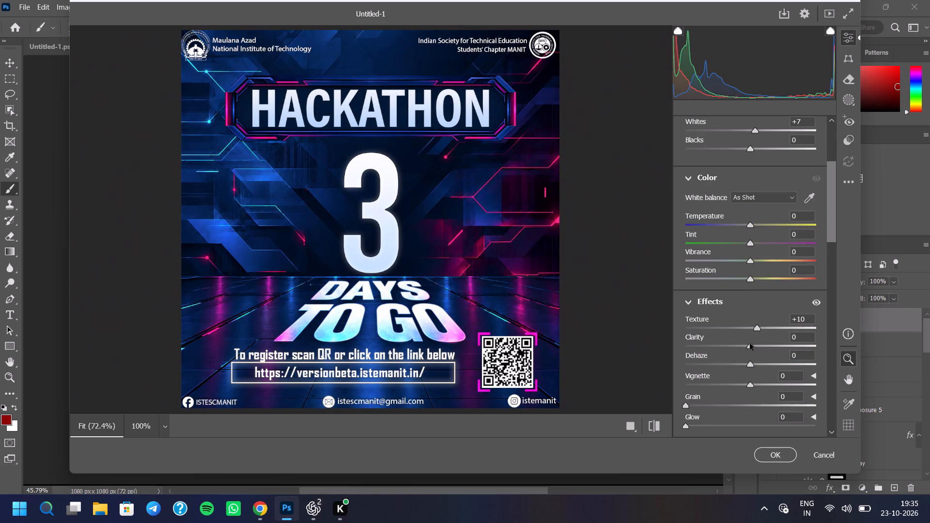
pyautogui.moveTo(750, 343); pyautogui.dragTo(758, 346)
pyautogui.moveTo(750, 365); pyautogui.dragTo(756, 367)
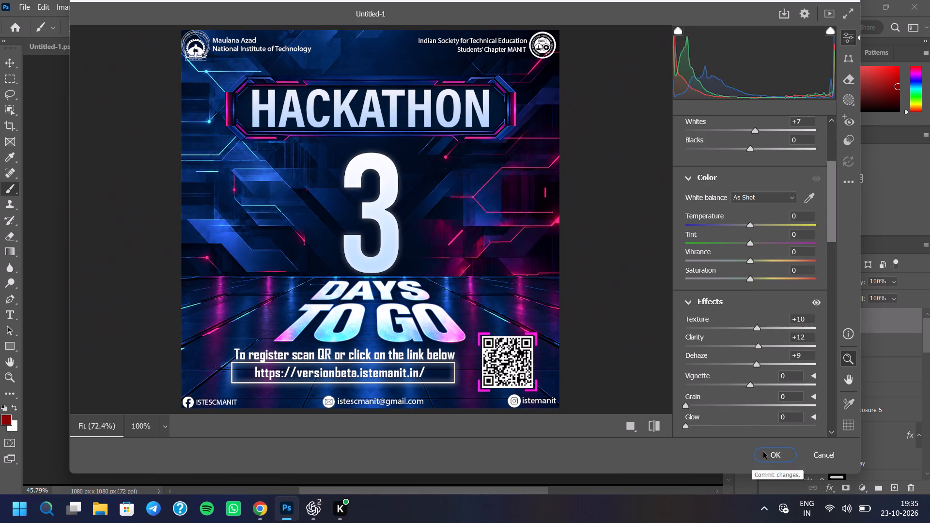
pyautogui.click(764, 452)
# Examine the filtered poster at different magnifications and compare it with and without the stamped Layer 13.
pyautogui.scroll(4, 441, 328)
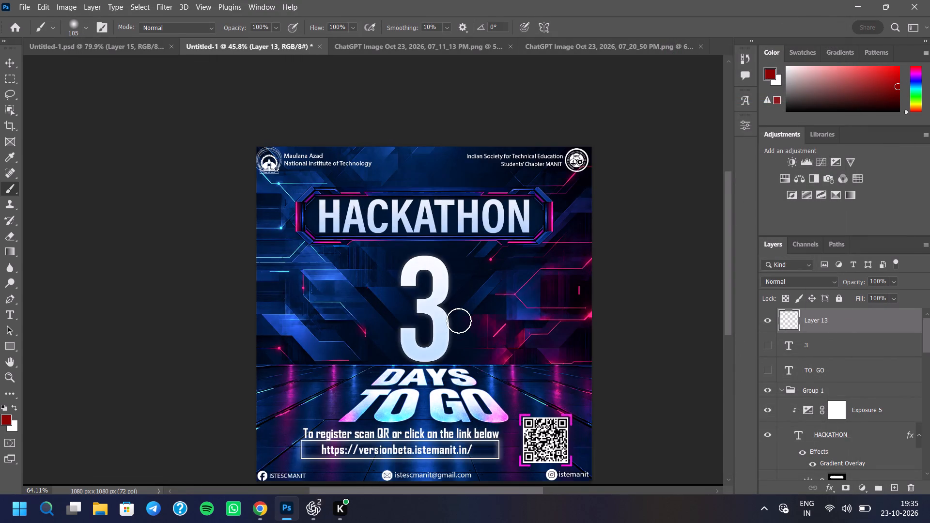
pyautogui.scroll(2, 446, 312)
pyautogui.scroll(-2, 368, 233)
pyautogui.scroll(1, 371, 229)
pyautogui.scroll(-3, 363, 201)
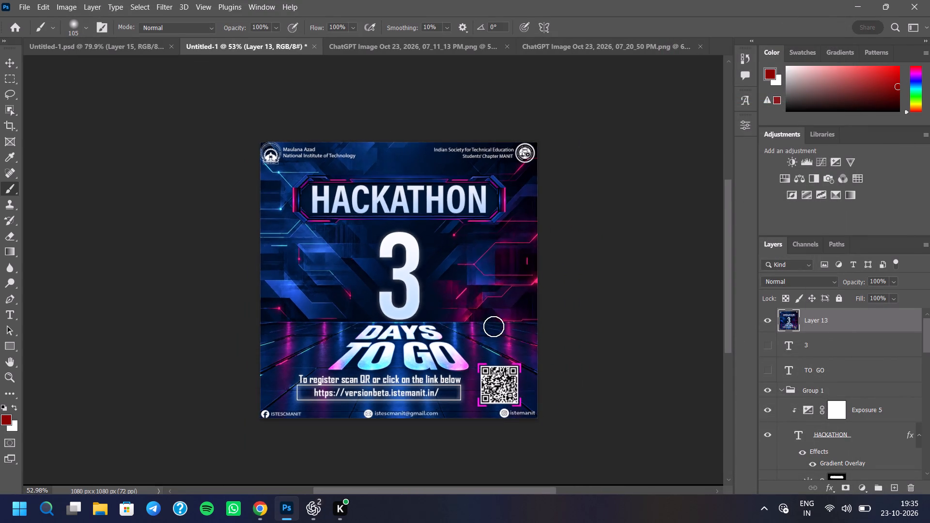
pyautogui.scroll(4, 495, 324)
pyautogui.scroll(2, 373, 293)
pyautogui.scroll(-3, 357, 274)
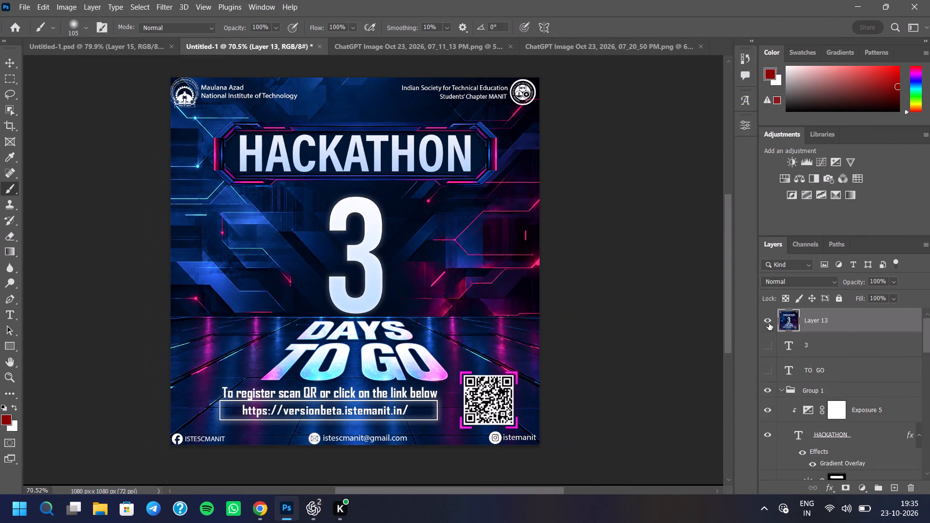
pyautogui.click(768, 323)
pyautogui.click(768, 323)
pyautogui.scroll(-3, 500, 364)
pyautogui.scroll(3, 425, 329)
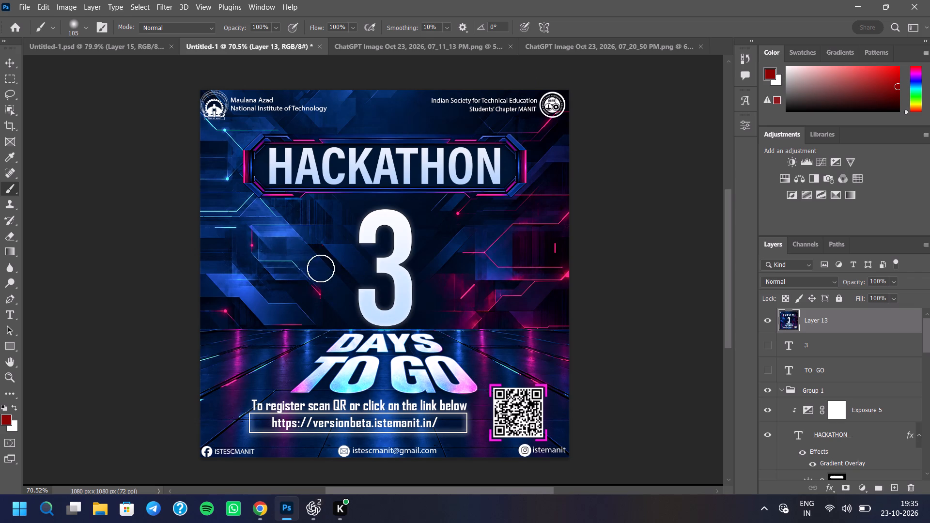
# Hide the stamped Layer 13 and align the DAYS TO GO artwork on Layer 12 by its horizontal center.
pyautogui.click(7, 61)
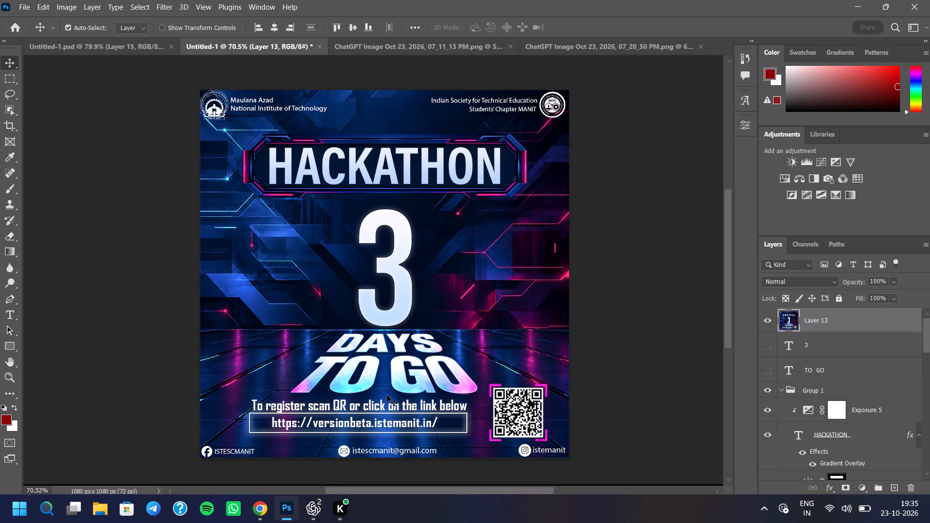
pyautogui.click(427, 377)
pyautogui.click(764, 321)
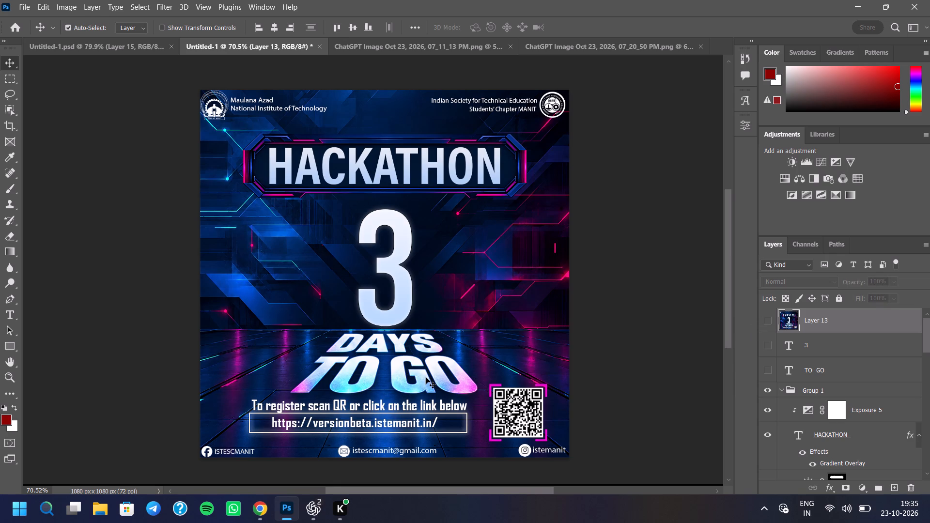
pyautogui.click(426, 377)
pyautogui.click(273, 25)
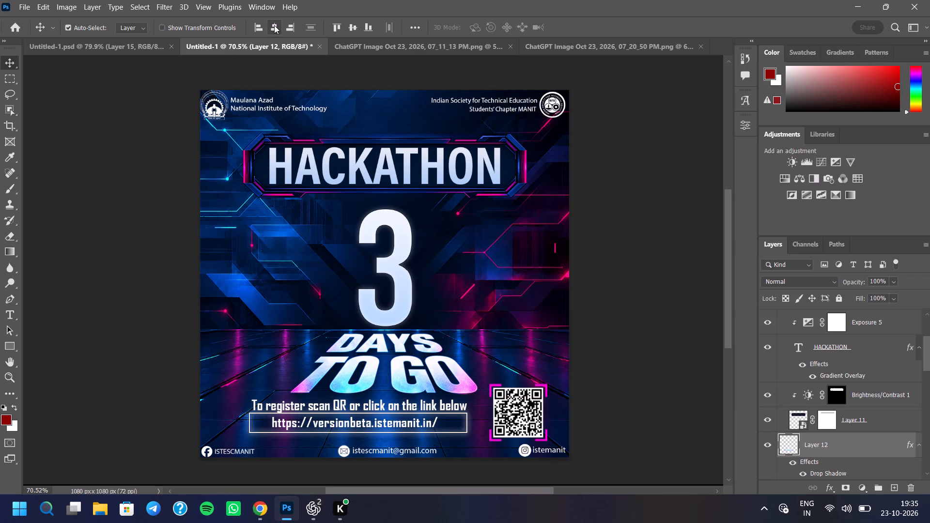
# Make the stamped Layer 13 visible again and select it.
pyautogui.moveTo(929, 355); pyautogui.dragTo(929, 297)
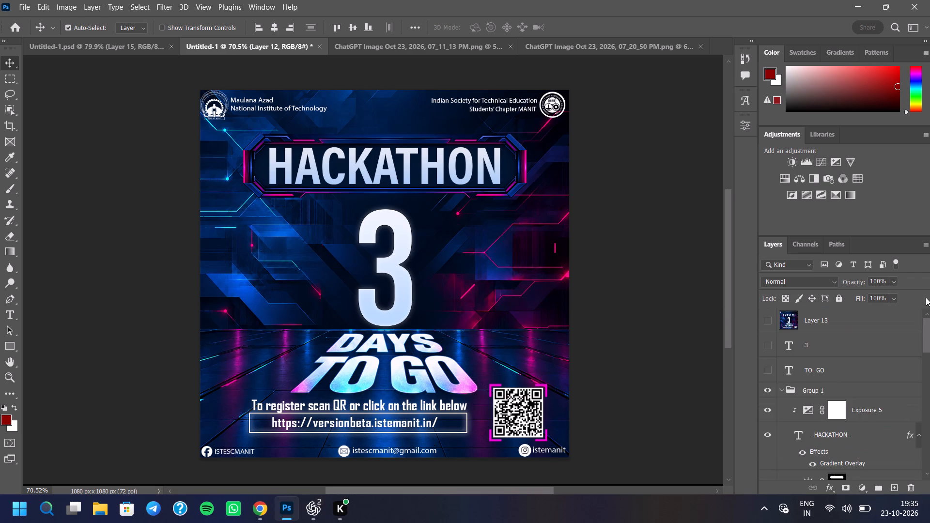
pyautogui.click(770, 320)
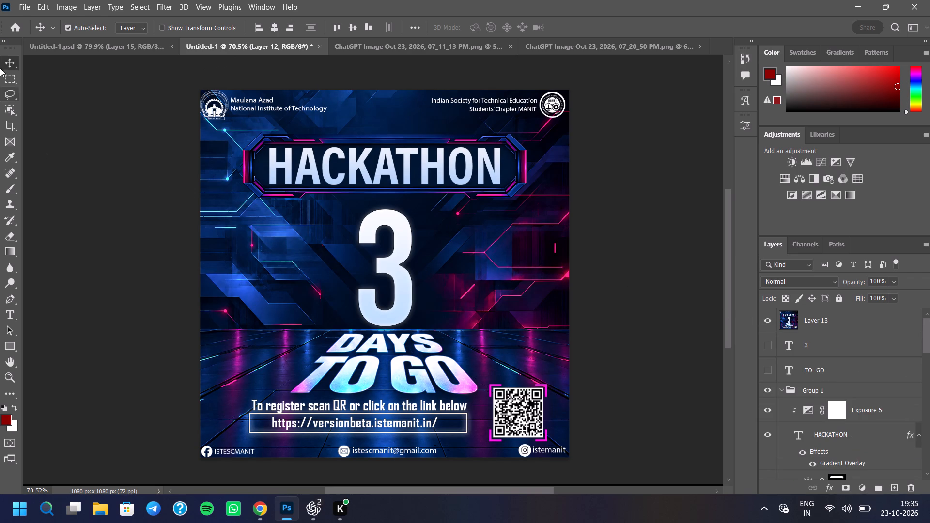
pyautogui.click(832, 320)
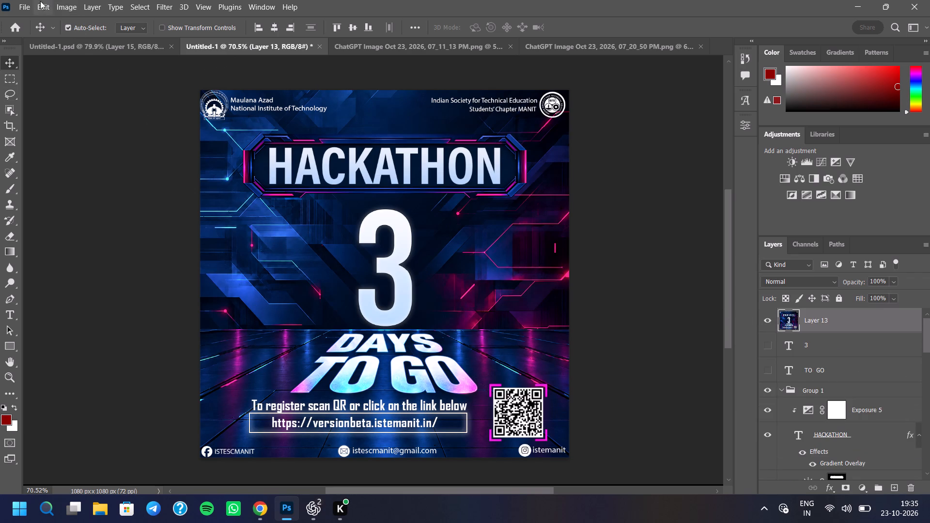
# Quick-export the poster as a PNG named 3days into the hackathon folder inside ISTE on Local Disk (E:).
pyautogui.click(23, 8)
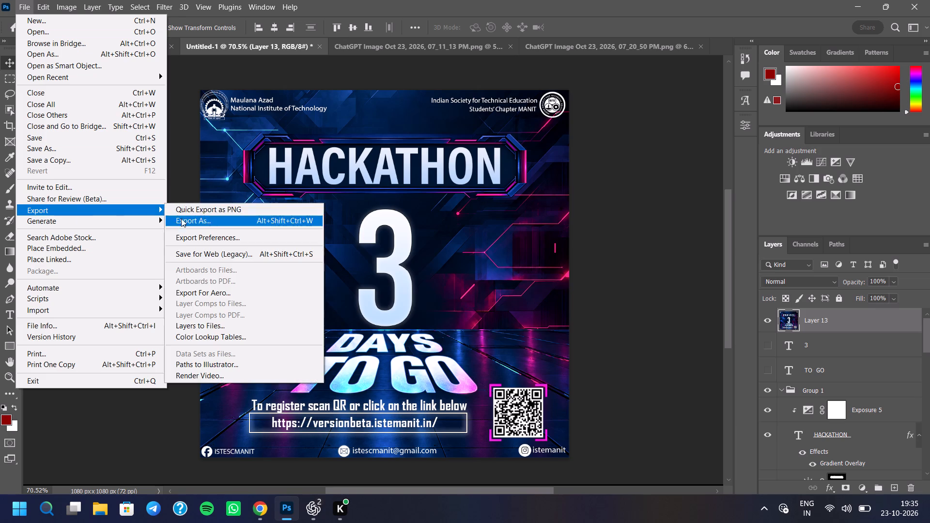
pyautogui.click(213, 209)
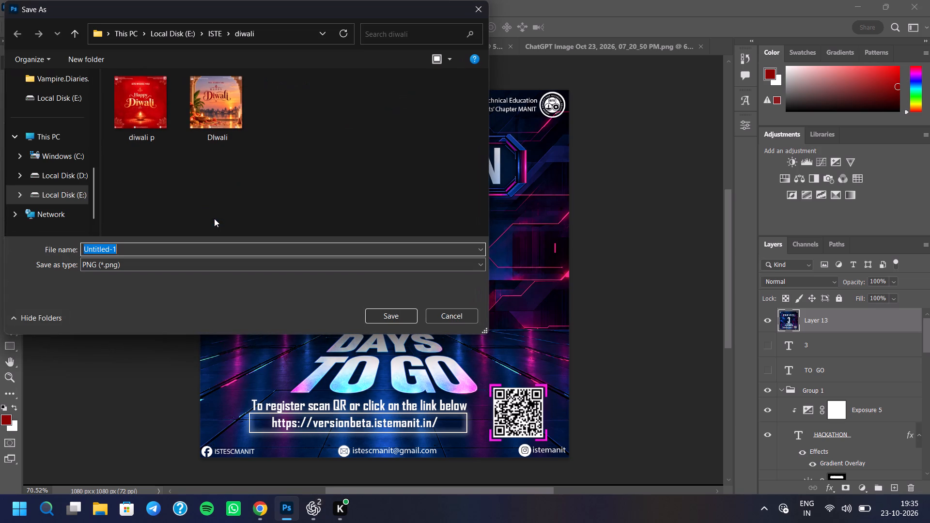
pyautogui.click(83, 200)
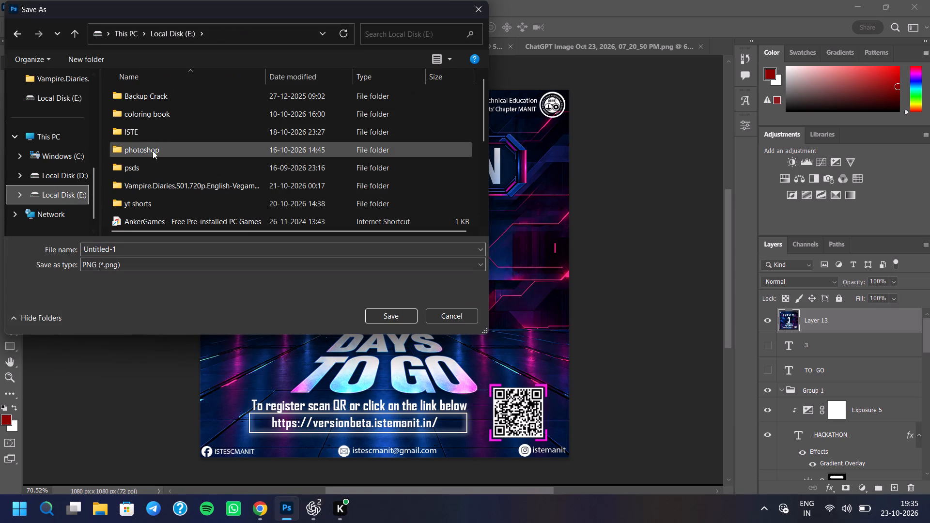
pyautogui.doubleClick(163, 136)
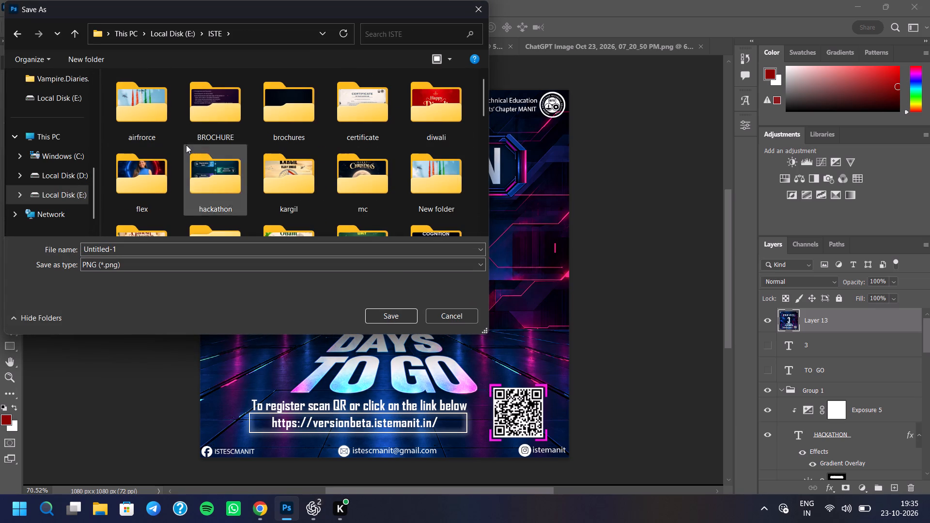
pyautogui.doubleClick(225, 163)
pyautogui.click(222, 269)
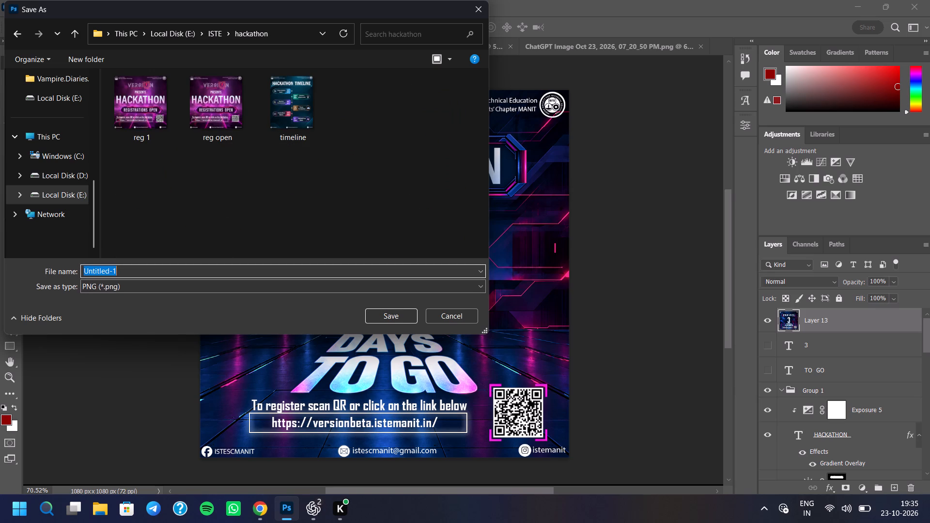
pyautogui.write('3days')
pyautogui.press('Return')
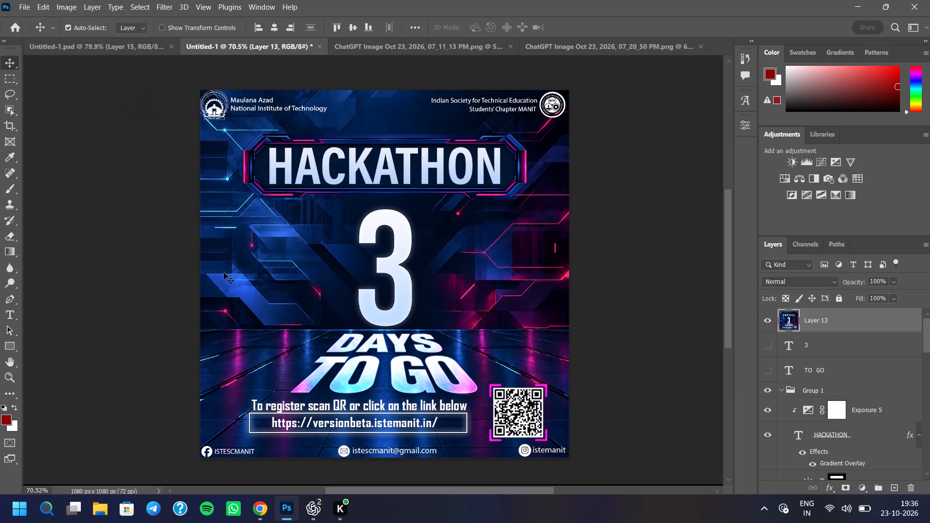
# Start saving the layered poster document.
pyautogui.click(25, 5)
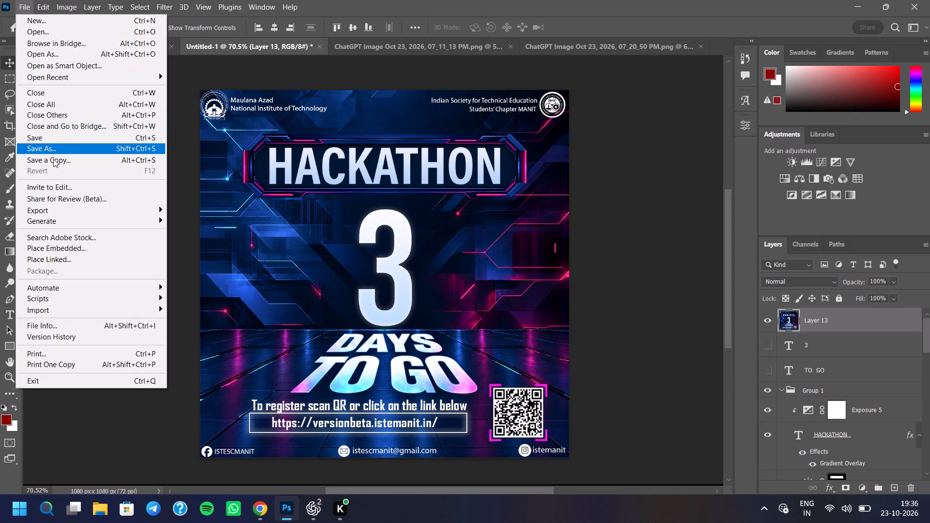
pyautogui.click(59, 139)
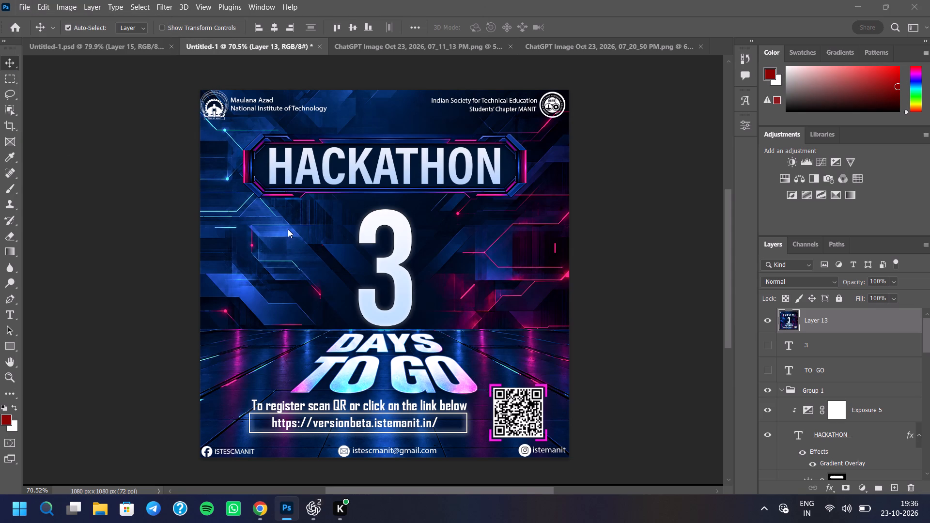